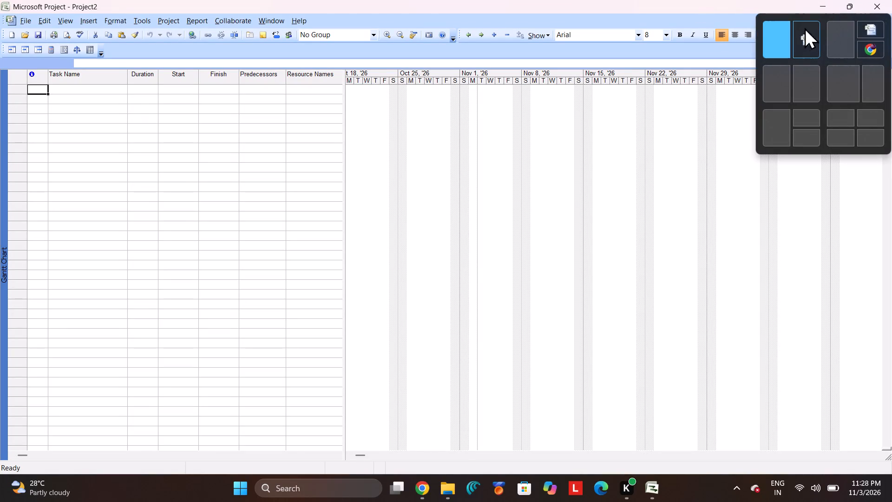
Arrange the blank project window to fill half of the display, side by side with the Chrome window.
{"action": "left_click", "coordinate": [779, 39]}
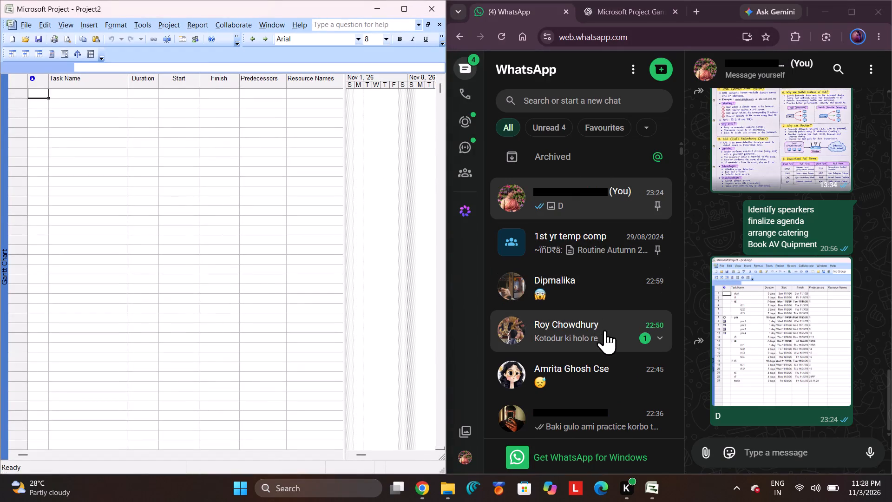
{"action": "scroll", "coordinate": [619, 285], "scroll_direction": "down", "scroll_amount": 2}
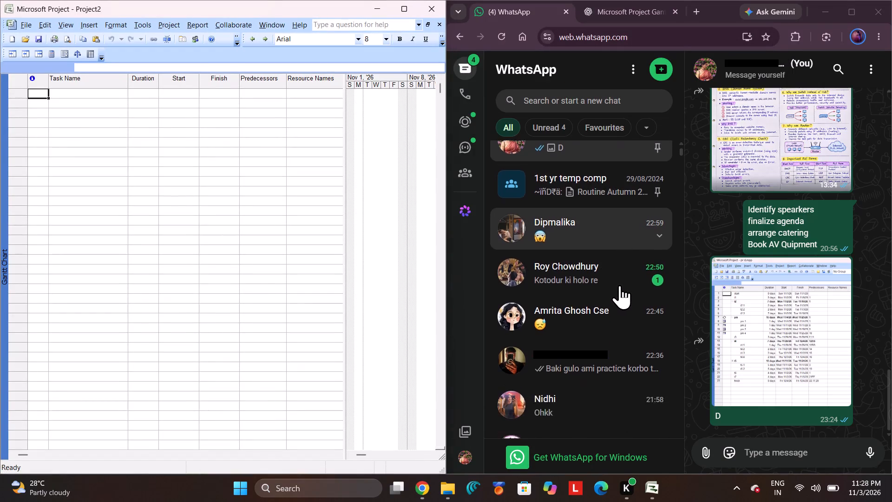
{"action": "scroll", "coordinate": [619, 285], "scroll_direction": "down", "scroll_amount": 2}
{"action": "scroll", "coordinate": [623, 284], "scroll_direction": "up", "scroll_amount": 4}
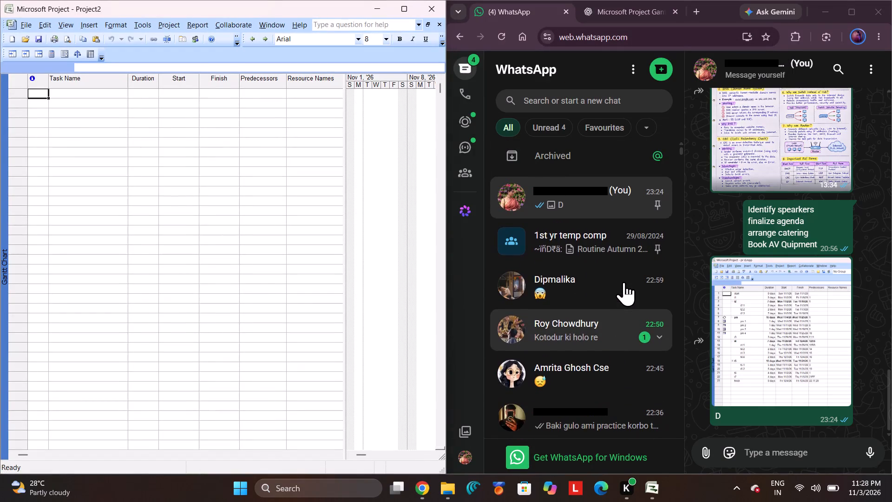
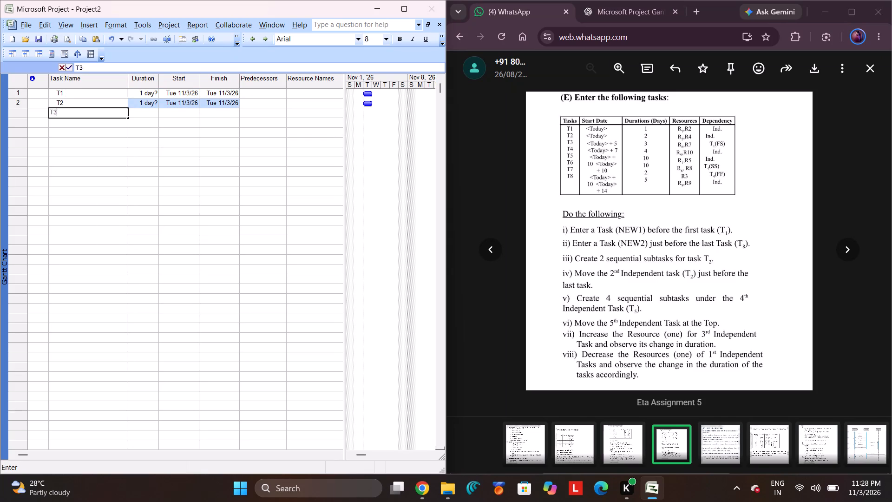
Commit task name T3 and add tasks T4, T5, T6, T7 and T8 in the consecutive rows below it.
{"action": "key", "text": "Return"}
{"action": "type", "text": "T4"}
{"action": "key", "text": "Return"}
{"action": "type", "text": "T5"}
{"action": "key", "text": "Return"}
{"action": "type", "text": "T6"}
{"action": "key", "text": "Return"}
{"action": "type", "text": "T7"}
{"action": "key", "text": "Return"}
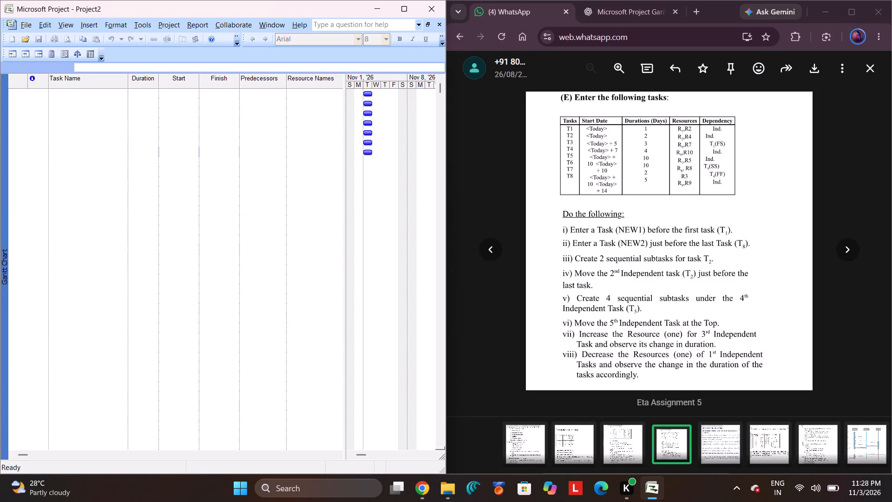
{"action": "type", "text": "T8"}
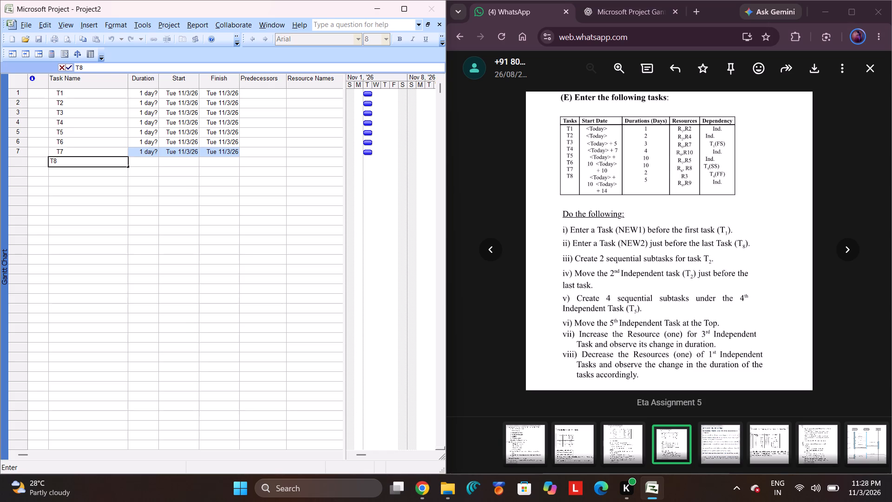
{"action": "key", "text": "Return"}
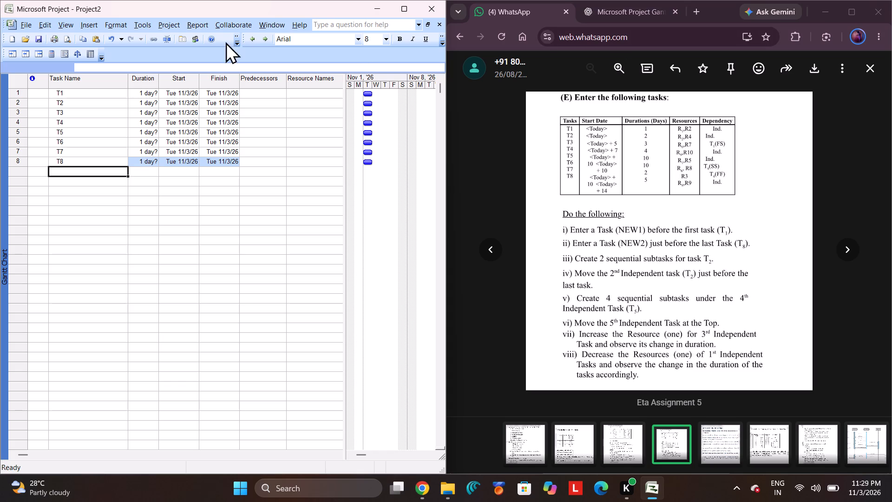
Select the duration of task T1.
{"action": "left_click", "coordinate": [147, 91]}
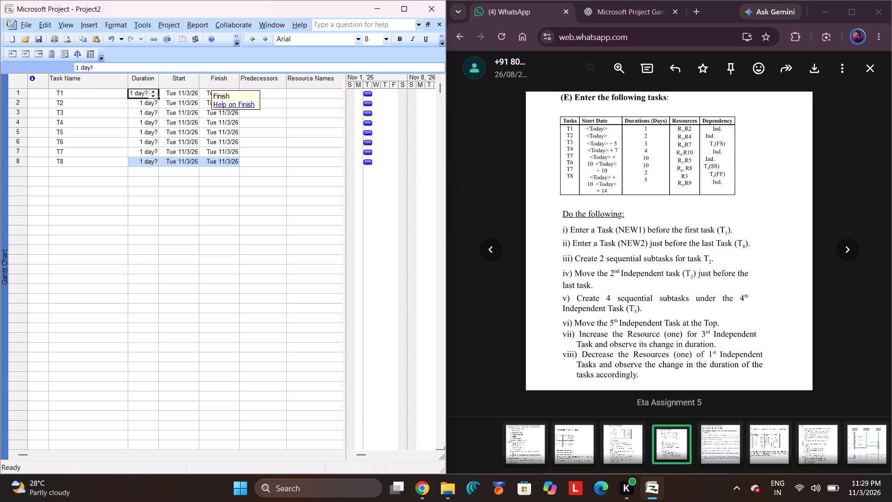
Set the duration of task T1 to 1 day and of task T2 to 2 days.
{"action": "key", "text": "1"}
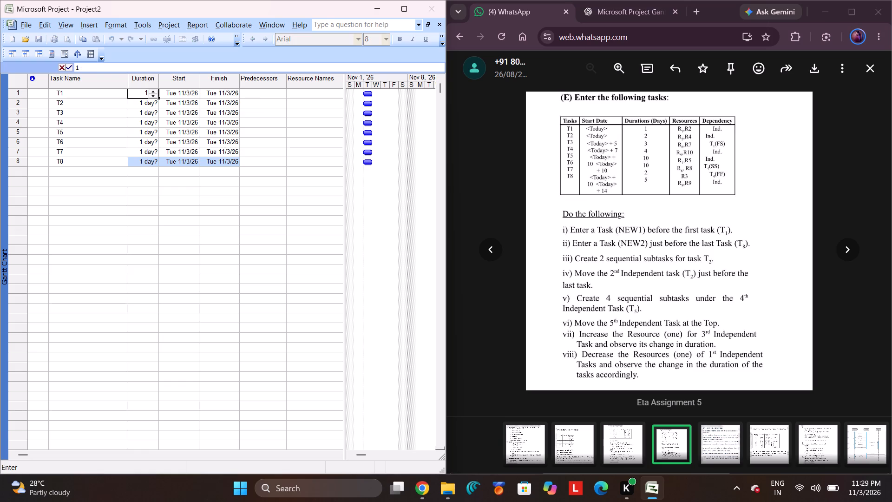
{"action": "key", "text": "Down"}
{"action": "key", "text": "2"}
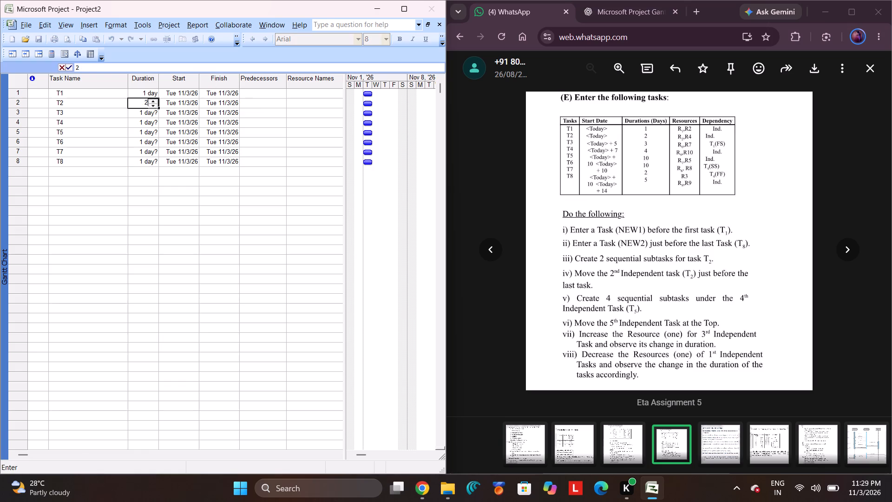
Set the durations of tasks T3 to T8 to 3, 4, 10, 10, 2 and 5 days respectively.
{"action": "key", "text": "Down"}
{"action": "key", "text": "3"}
{"action": "key", "text": "Down"}
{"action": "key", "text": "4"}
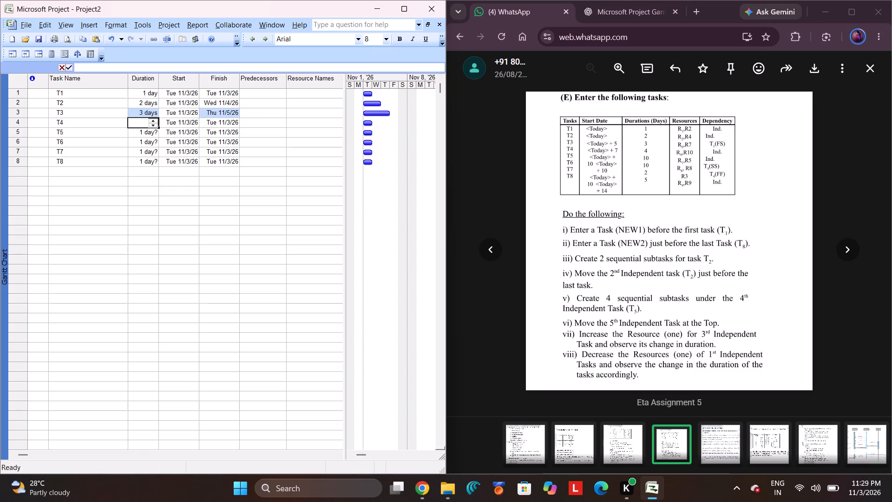
{"action": "key", "text": "Down"}
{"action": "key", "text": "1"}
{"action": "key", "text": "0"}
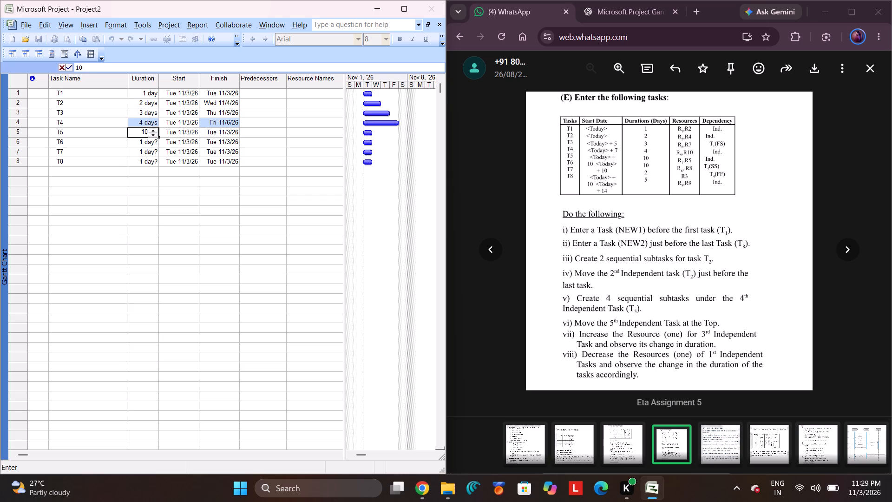
{"action": "key", "text": "Down"}
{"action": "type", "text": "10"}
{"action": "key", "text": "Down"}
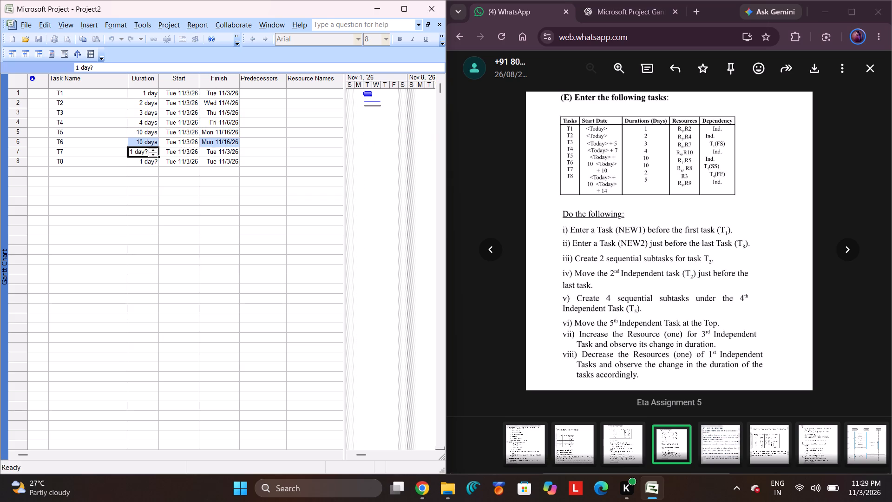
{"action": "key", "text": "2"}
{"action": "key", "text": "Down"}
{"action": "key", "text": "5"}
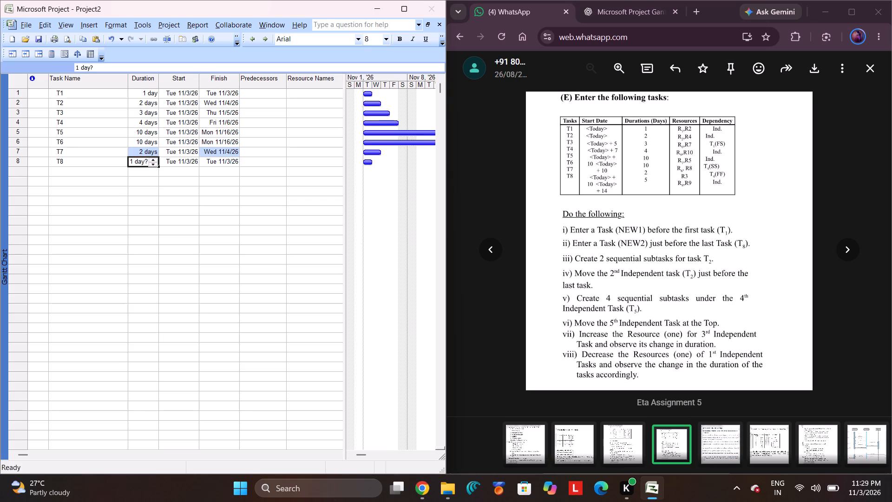
{"action": "left_click", "coordinate": [207, 203]}
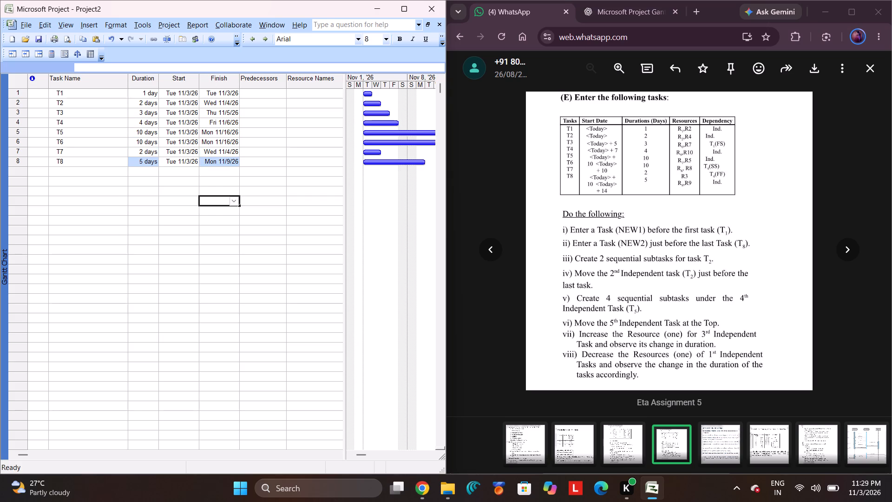
{"action": "key", "text": "Print"}
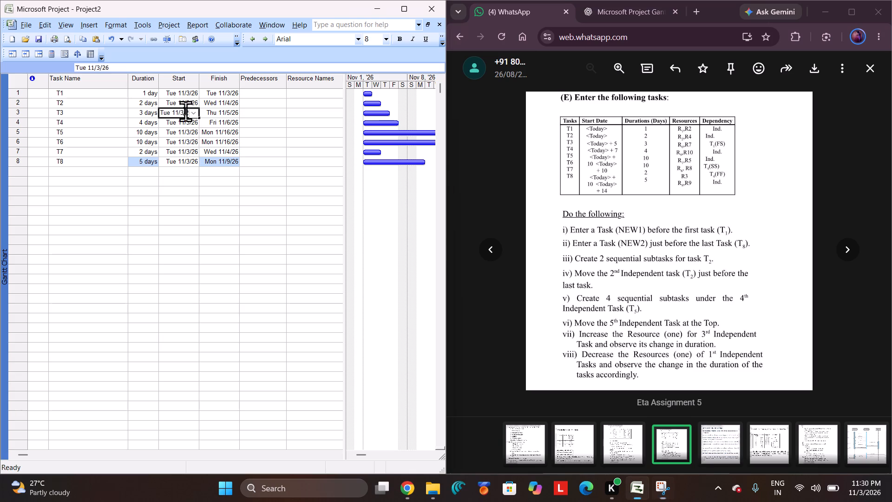
{"action": "left_click", "coordinate": [191, 113]}
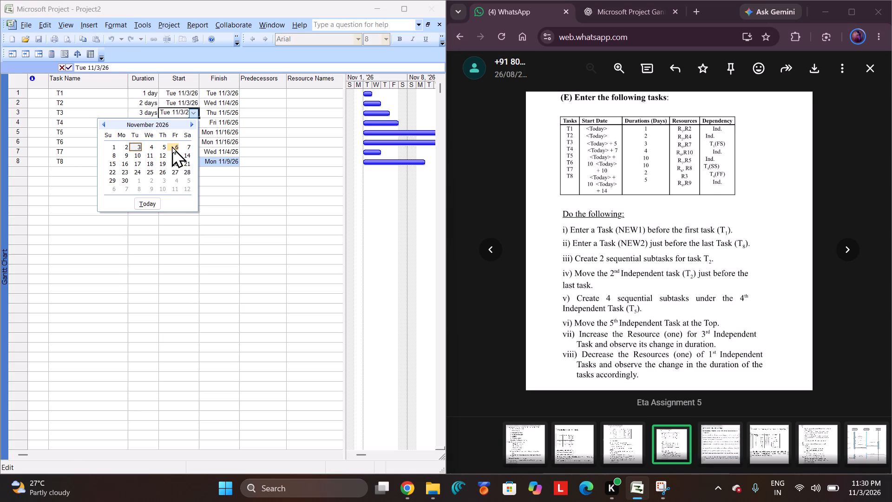
{"action": "left_click", "coordinate": [114, 155]}
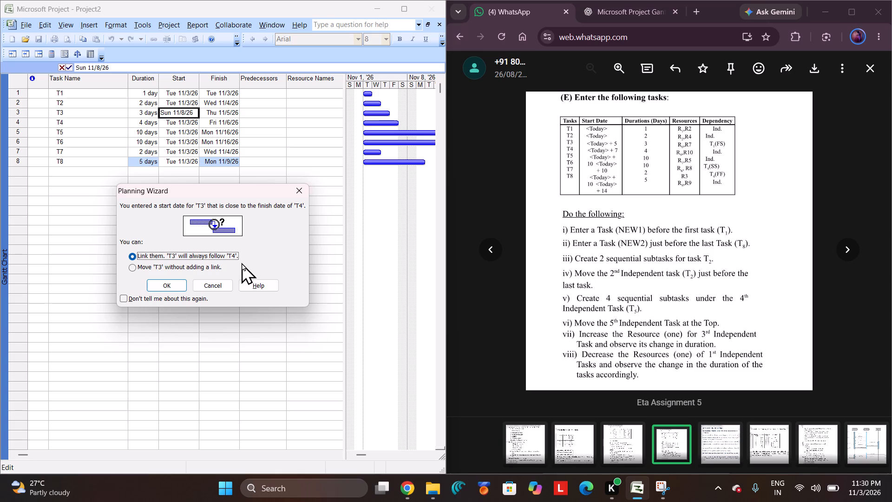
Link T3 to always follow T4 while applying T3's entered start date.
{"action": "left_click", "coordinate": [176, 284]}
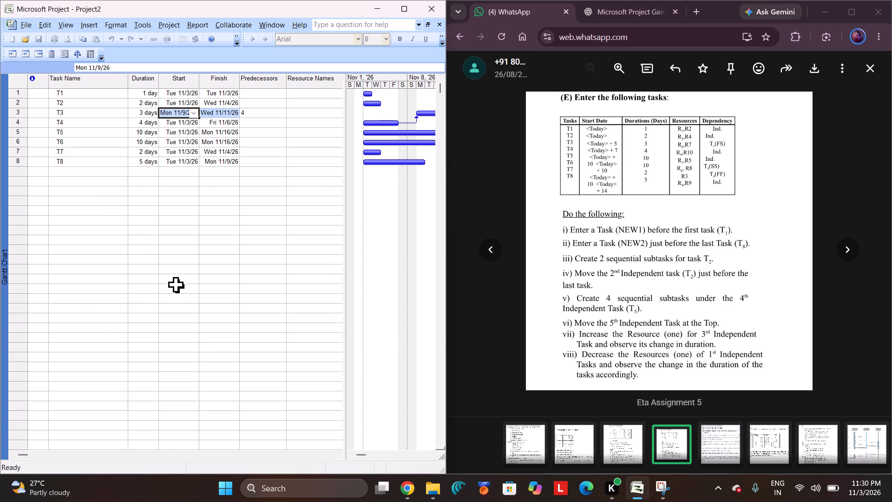
Set T4's start date to Tue 11/10/26 and link T4 to always follow T8.
{"action": "left_click", "coordinate": [188, 123]}
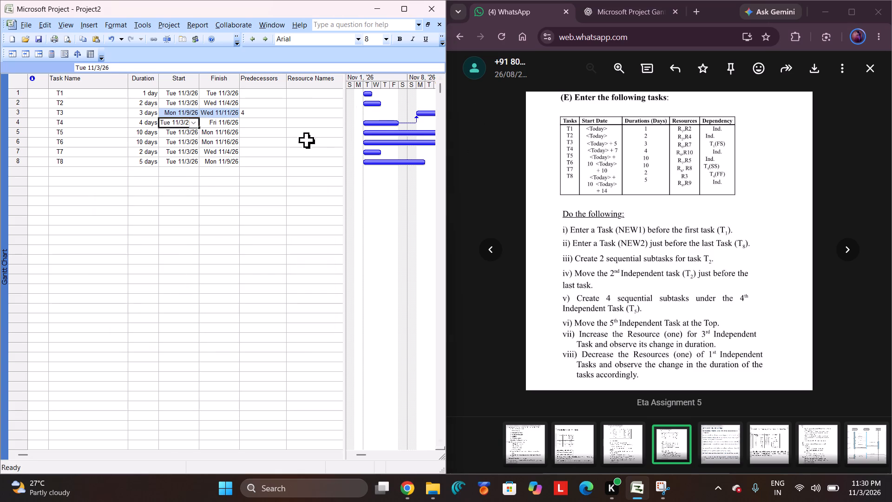
{"action": "left_click", "coordinate": [194, 121]}
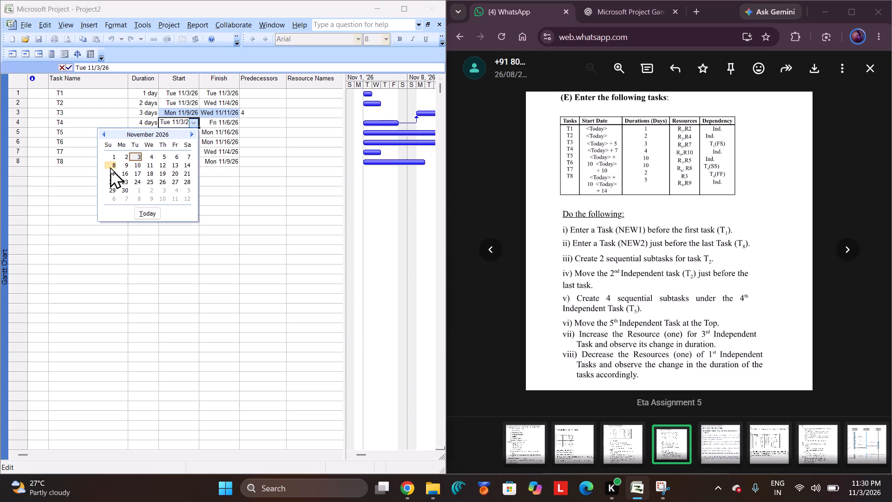
{"action": "left_click", "coordinate": [137, 164]}
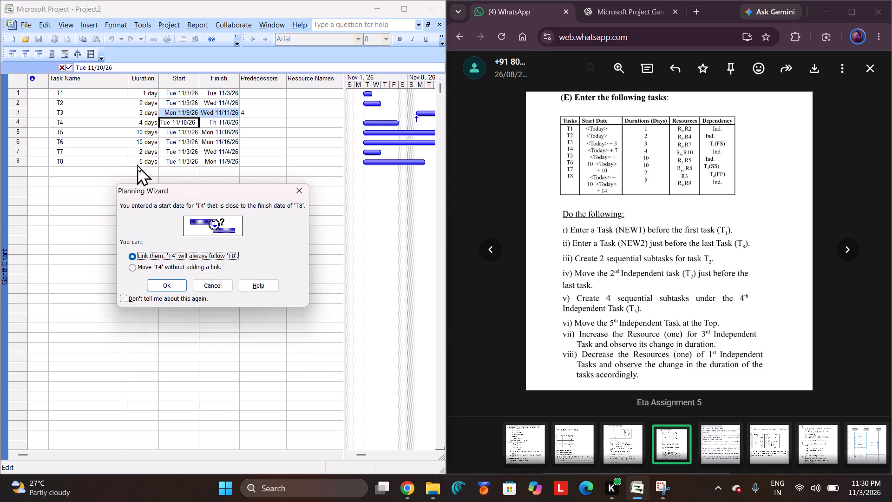
{"action": "left_click", "coordinate": [166, 283]}
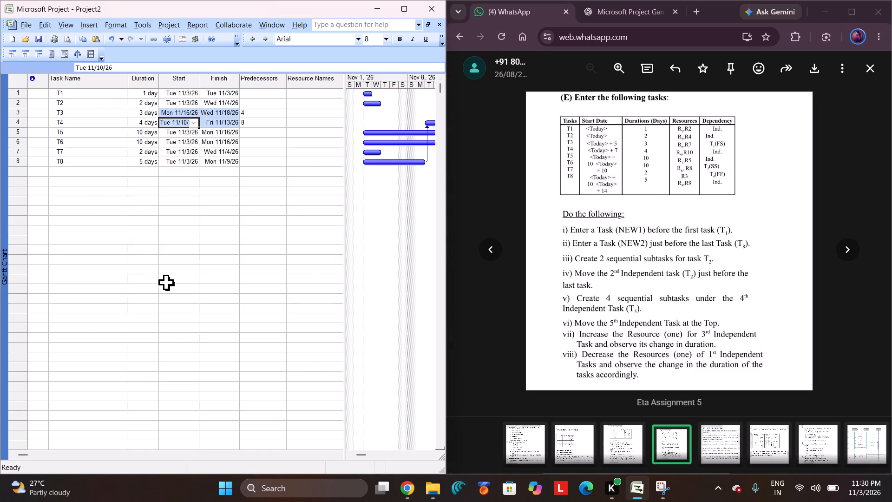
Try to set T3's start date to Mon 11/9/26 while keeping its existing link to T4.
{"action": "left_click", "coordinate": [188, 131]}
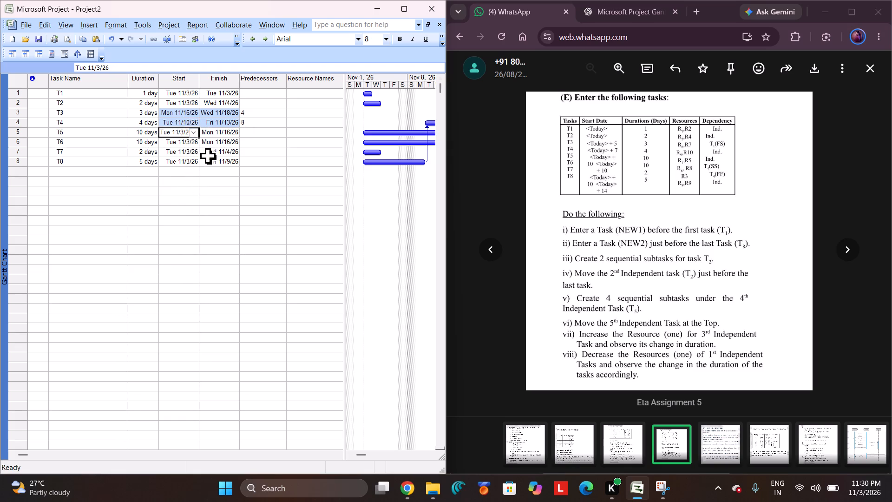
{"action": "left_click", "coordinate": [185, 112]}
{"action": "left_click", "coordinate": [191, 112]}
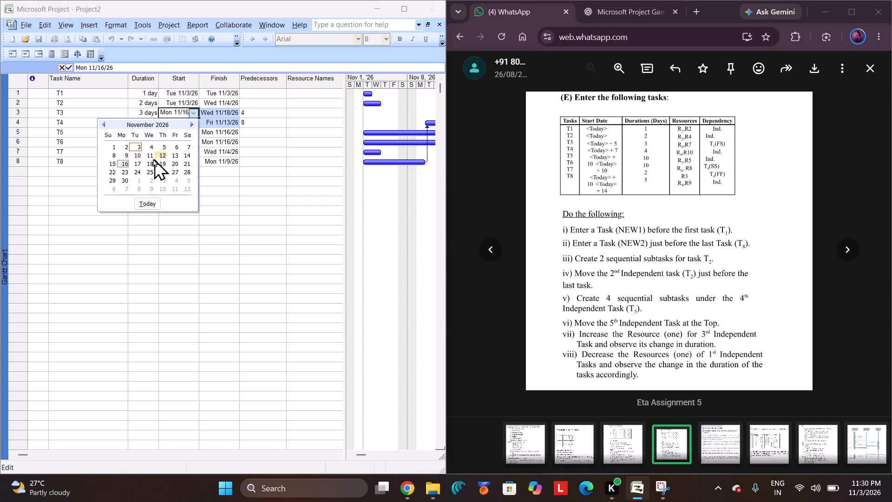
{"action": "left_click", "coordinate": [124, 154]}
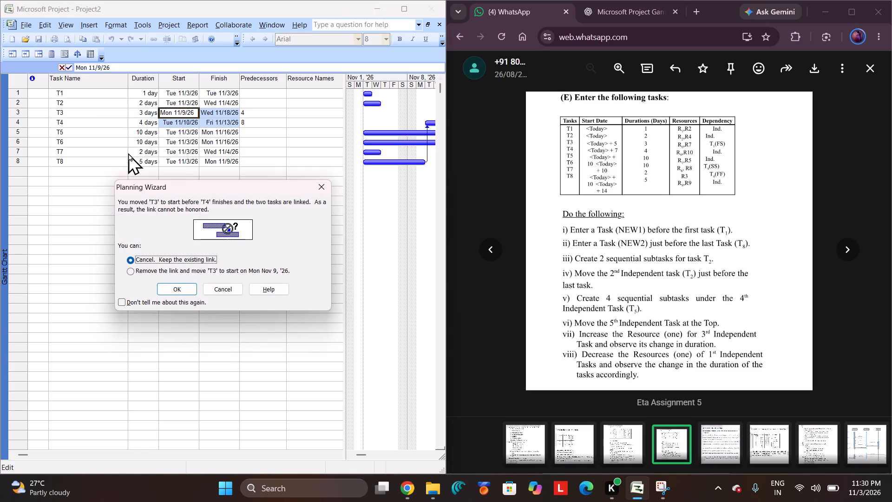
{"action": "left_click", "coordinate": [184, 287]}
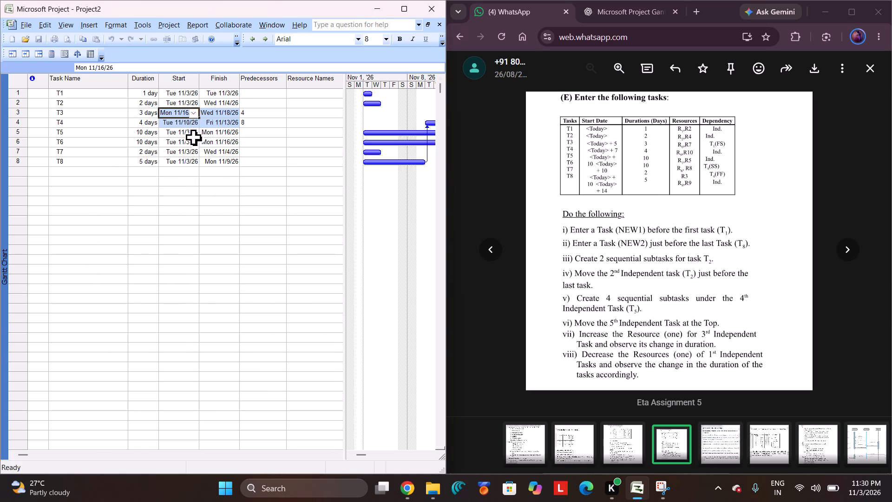
Set T3's start date to Mon 11/9/26, removing its link to T4.
{"action": "left_click", "coordinate": [195, 113]}
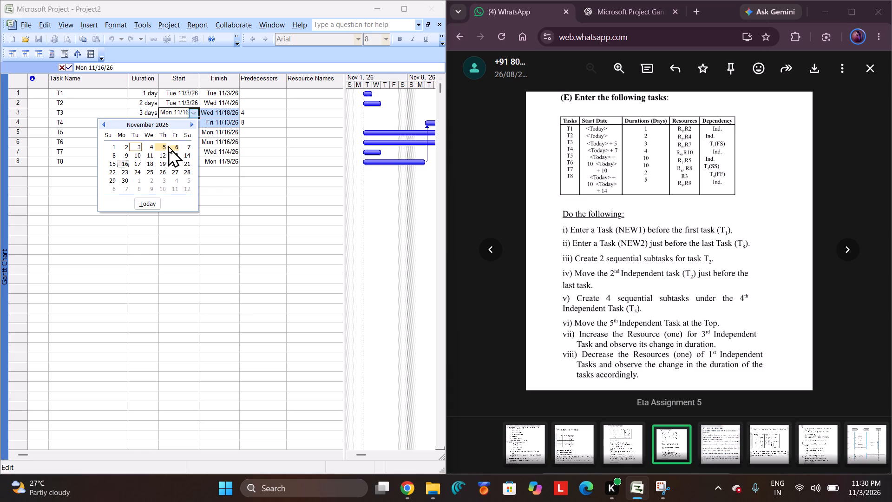
{"action": "left_click", "coordinate": [125, 155]}
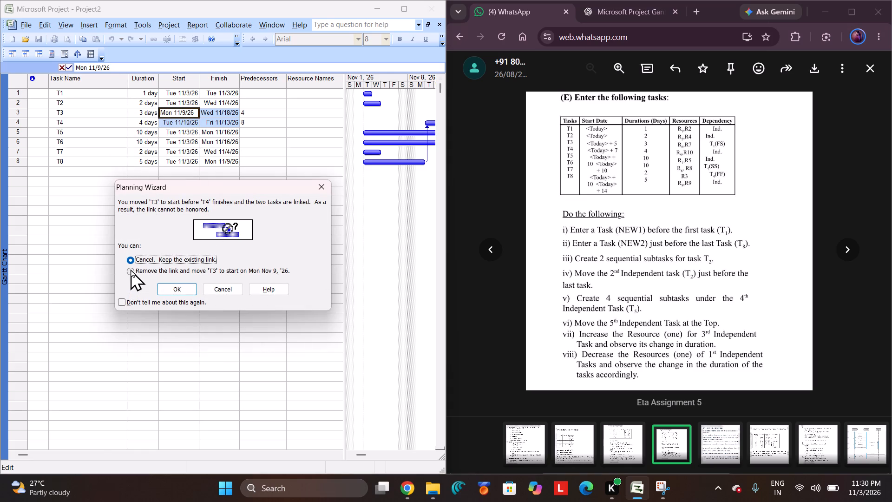
{"action": "left_click", "coordinate": [130, 269]}
{"action": "left_click", "coordinate": [179, 288]}
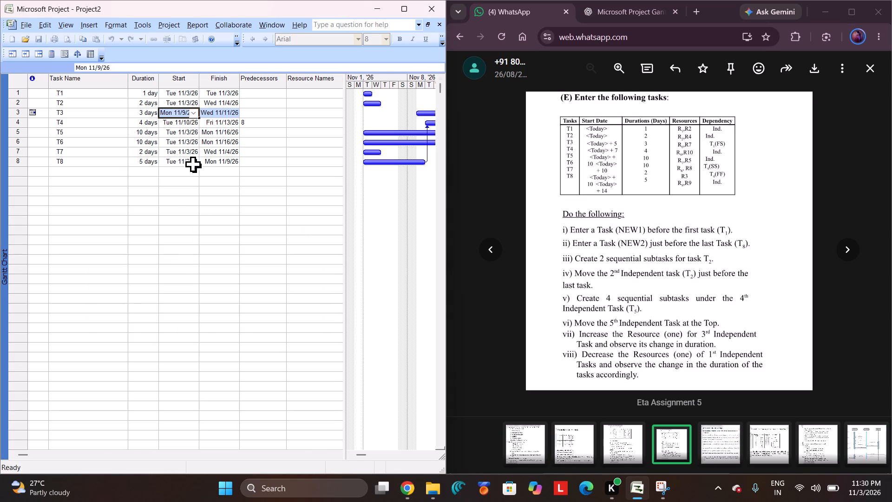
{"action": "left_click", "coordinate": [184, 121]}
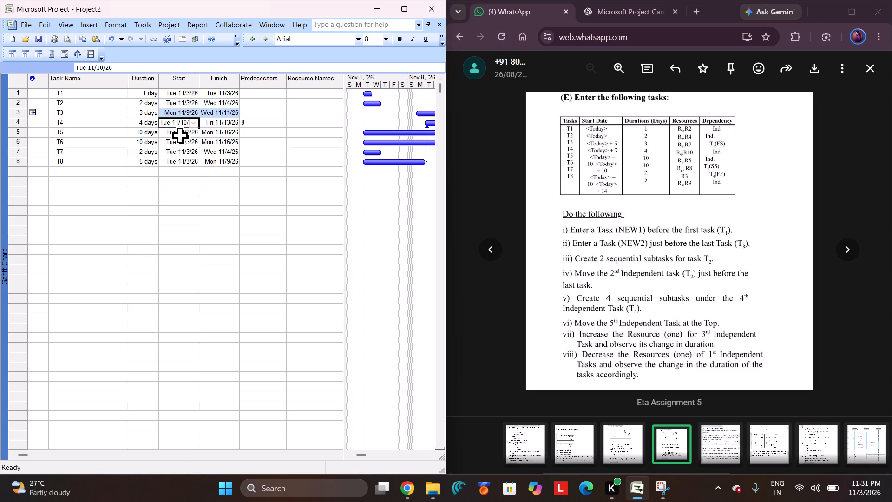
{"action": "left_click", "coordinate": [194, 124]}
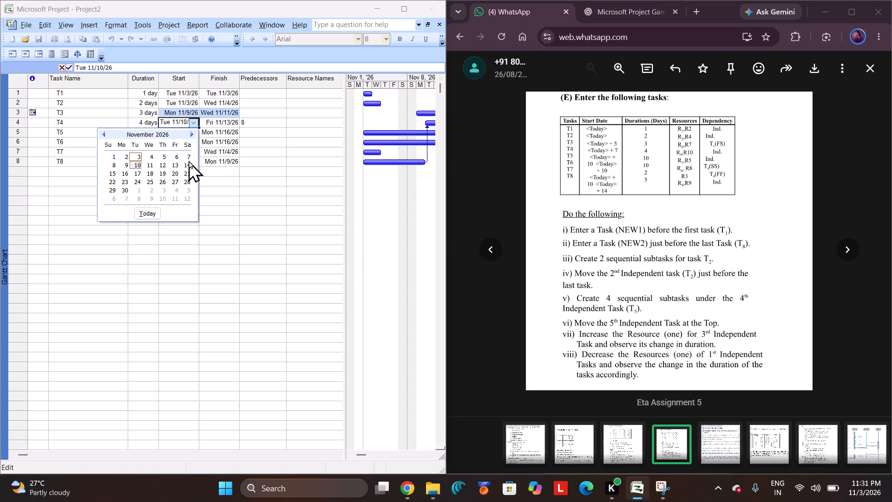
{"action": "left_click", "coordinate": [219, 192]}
Set the start dates of tasks T5, T6 and T7 to Fri 11/13/26.
{"action": "left_click", "coordinate": [189, 134]}
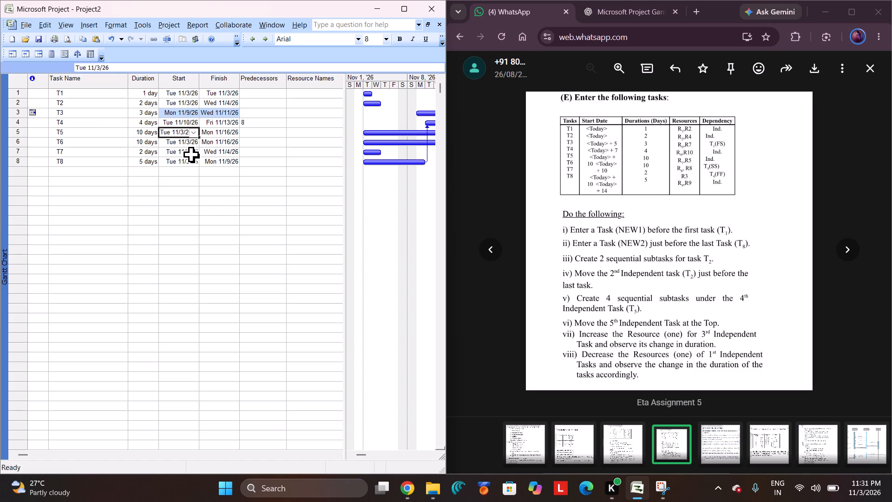
{"action": "left_click", "coordinate": [194, 133]}
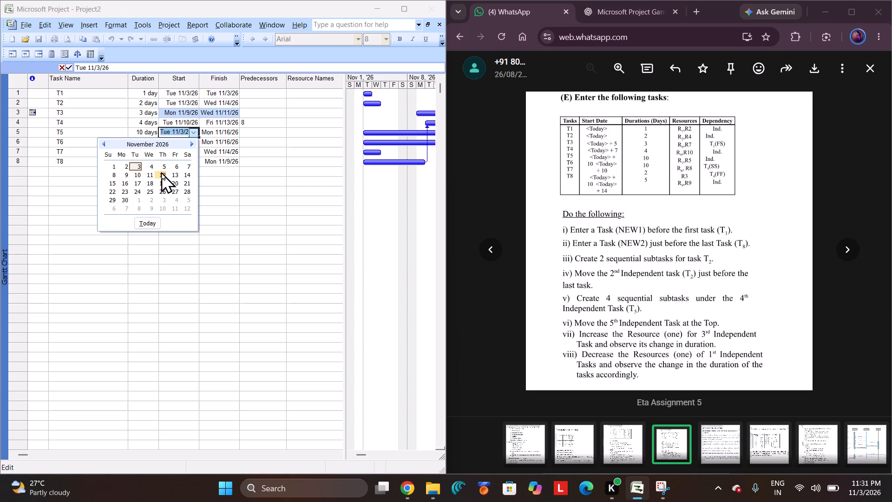
{"action": "left_click", "coordinate": [172, 172]}
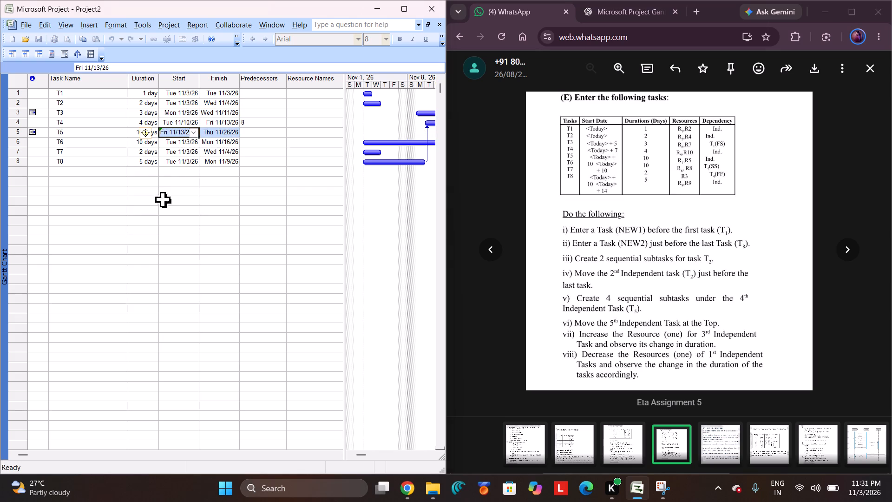
{"action": "left_click", "coordinate": [190, 144]}
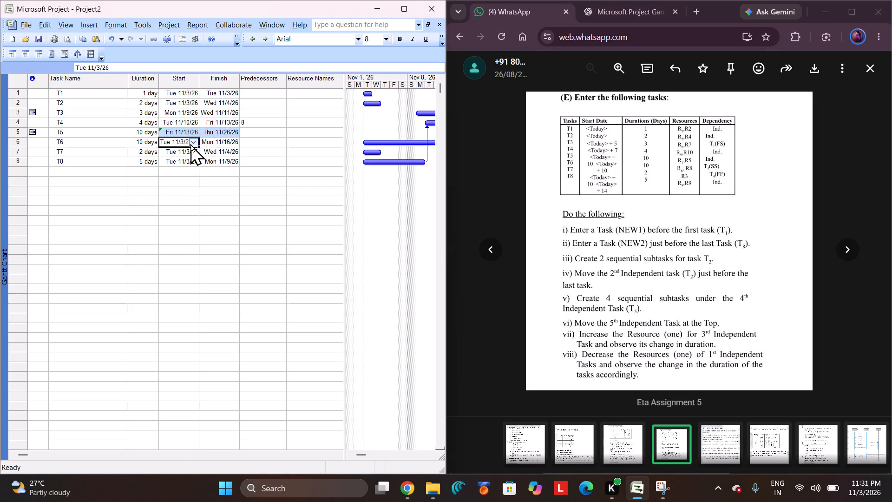
{"action": "left_click", "coordinate": [193, 142]}
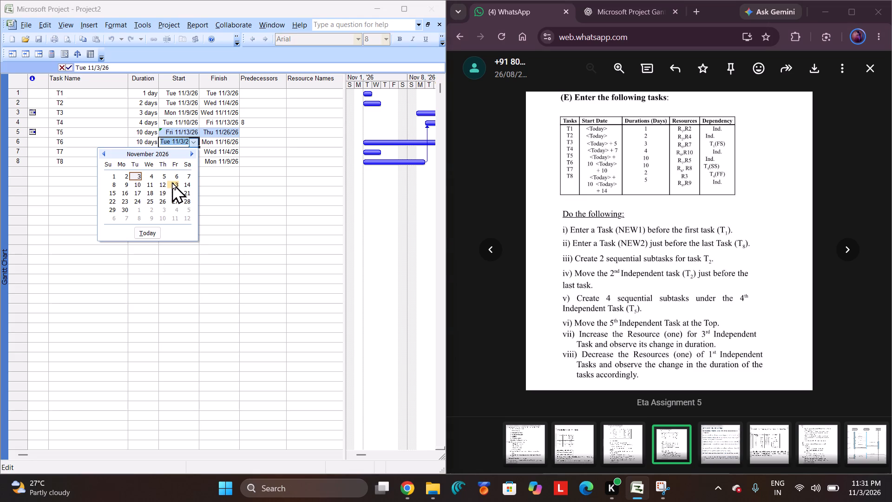
{"action": "left_click", "coordinate": [172, 185]}
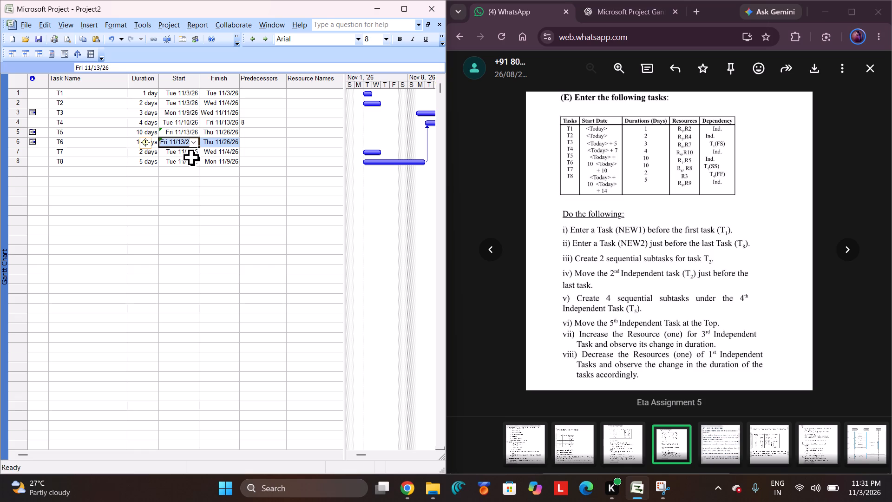
{"action": "left_click", "coordinate": [181, 150]}
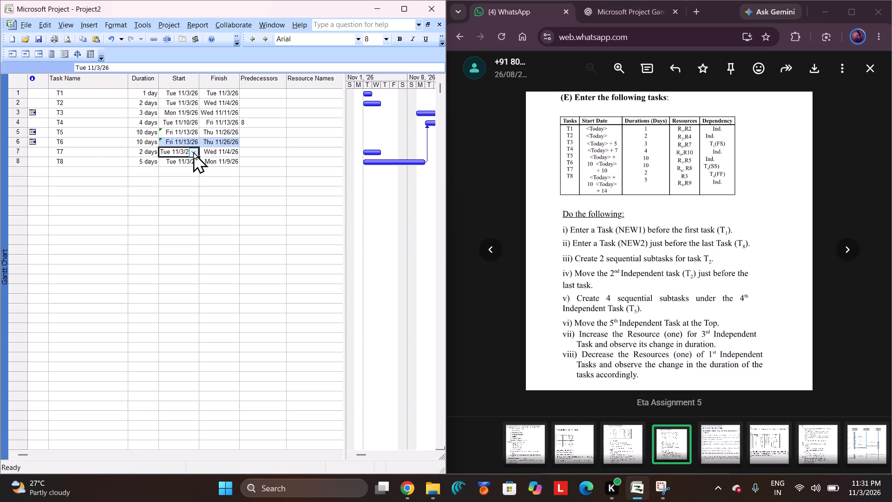
{"action": "left_click", "coordinate": [194, 152]}
{"action": "left_click", "coordinate": [172, 193]}
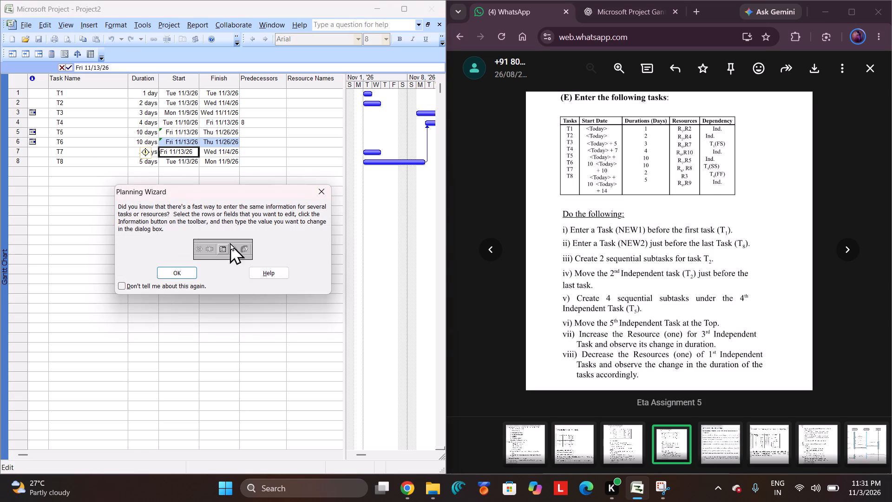
{"action": "left_click", "coordinate": [178, 270]}
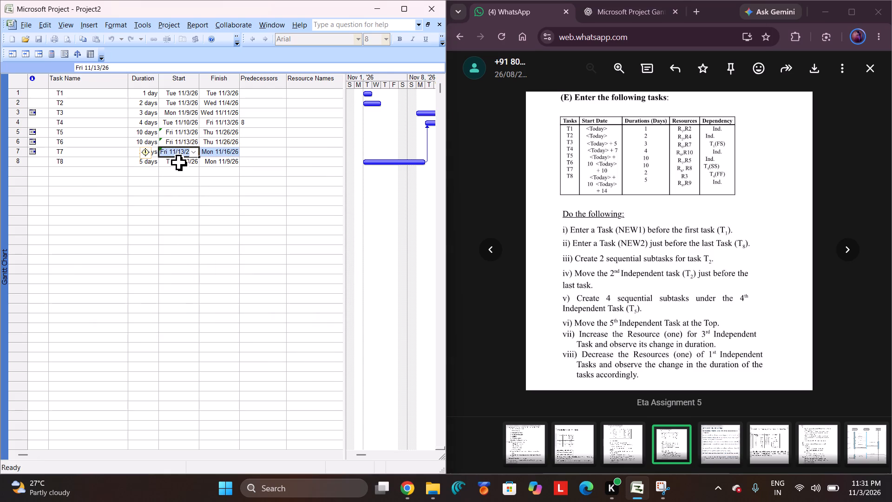
Set T8's start date to Tue 11/17/26.
{"action": "left_click", "coordinate": [179, 162]}
{"action": "left_click", "coordinate": [195, 161]}
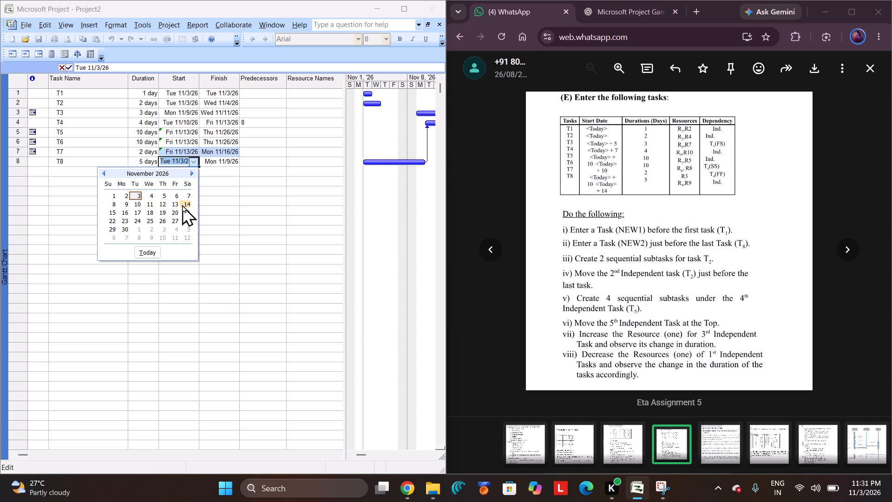
{"action": "left_click", "coordinate": [132, 210]}
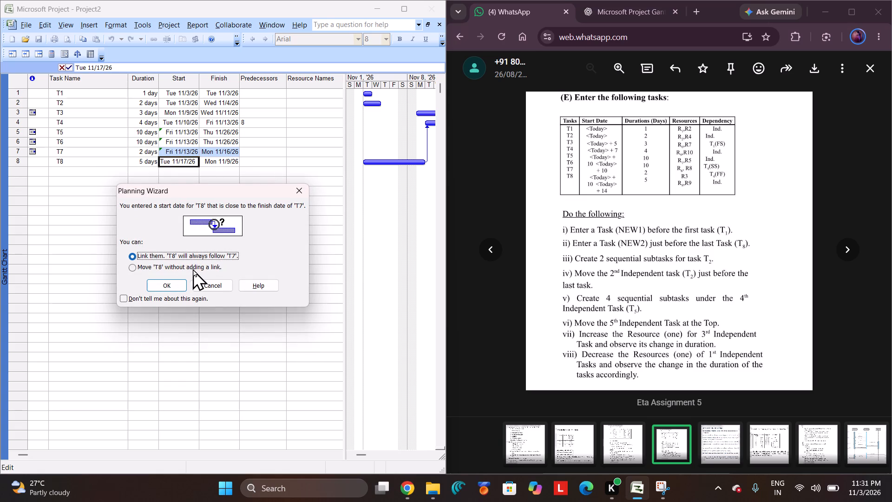
Apply T8's Tue 11/17/26 start date with a link that makes T8 always follow T7.
{"action": "left_click", "coordinate": [172, 285]}
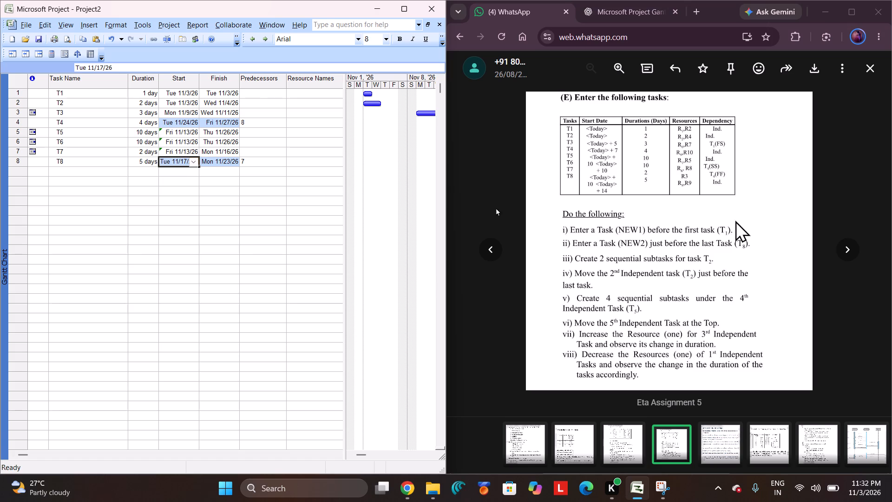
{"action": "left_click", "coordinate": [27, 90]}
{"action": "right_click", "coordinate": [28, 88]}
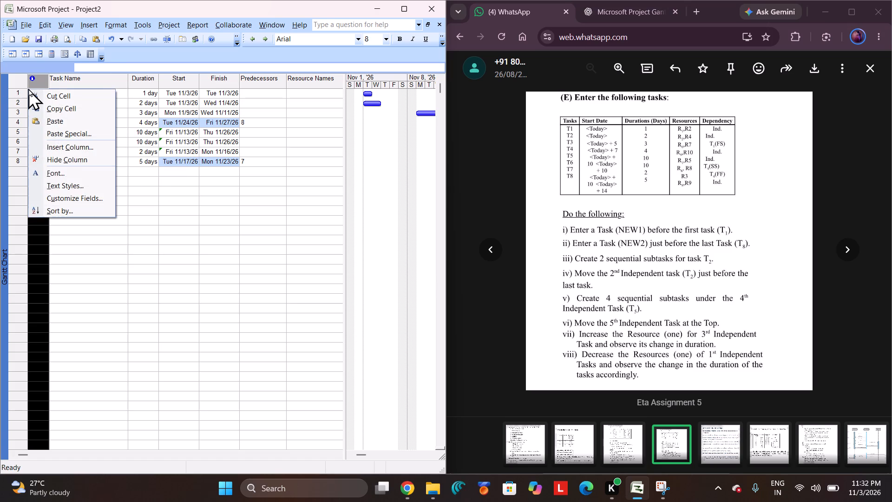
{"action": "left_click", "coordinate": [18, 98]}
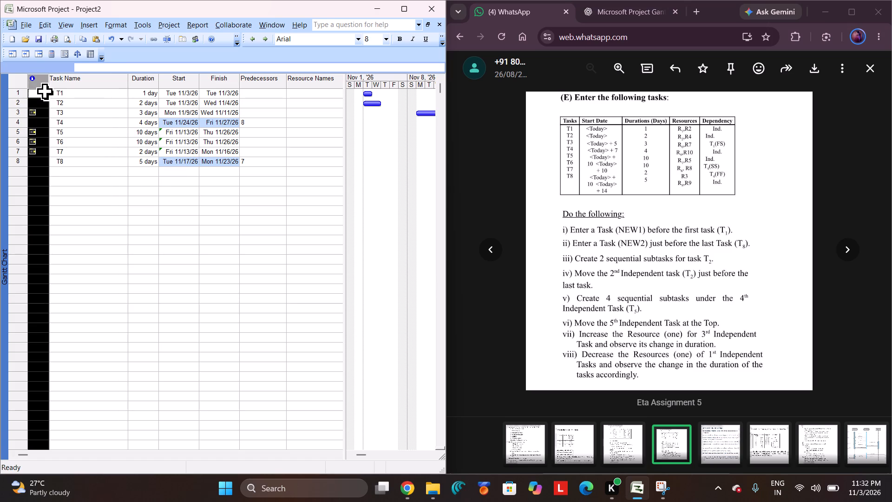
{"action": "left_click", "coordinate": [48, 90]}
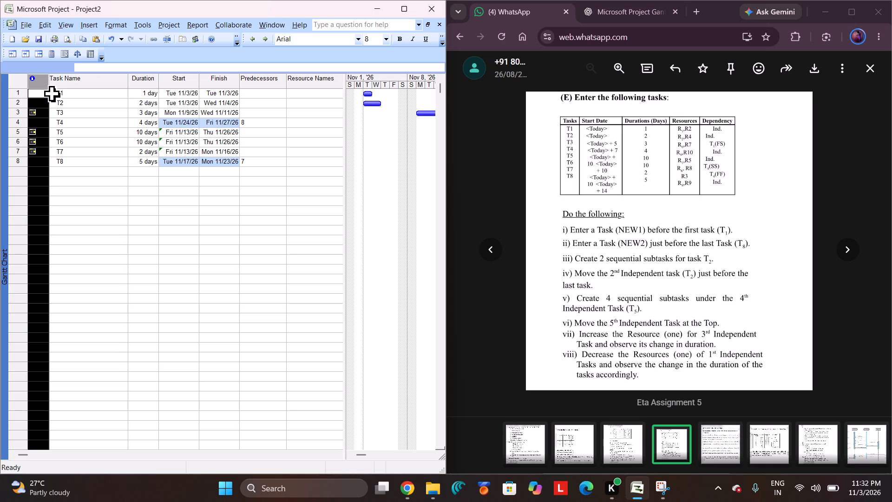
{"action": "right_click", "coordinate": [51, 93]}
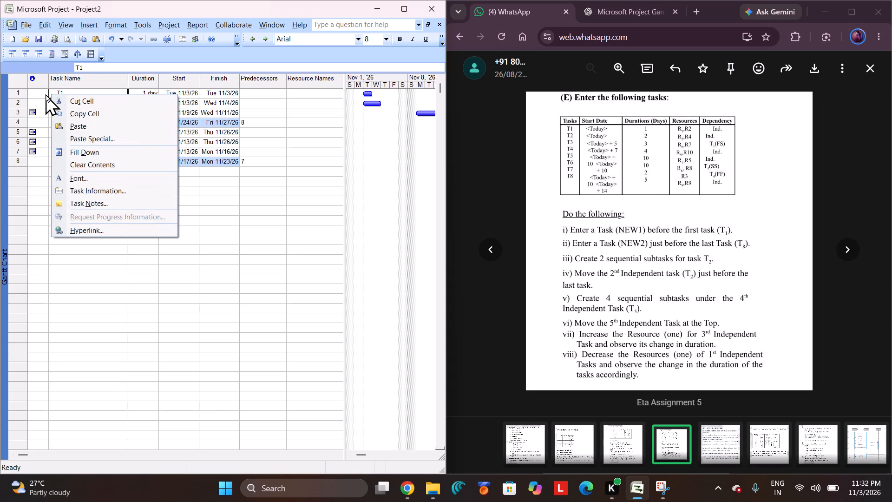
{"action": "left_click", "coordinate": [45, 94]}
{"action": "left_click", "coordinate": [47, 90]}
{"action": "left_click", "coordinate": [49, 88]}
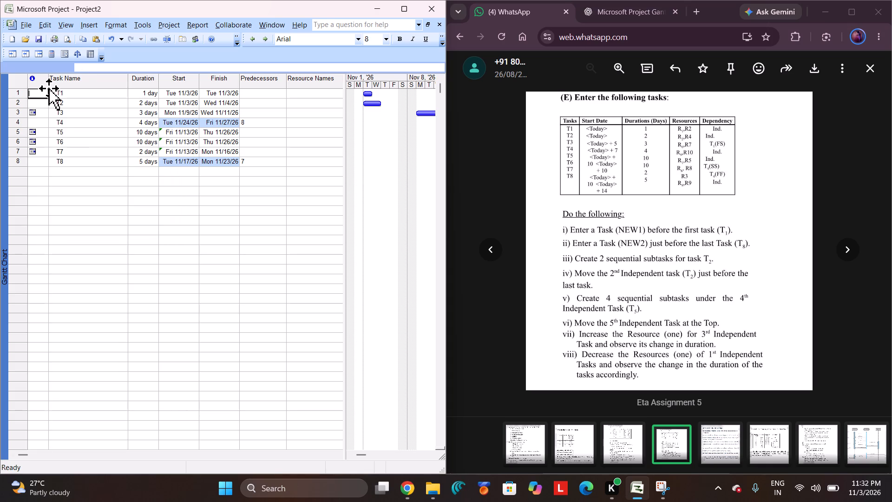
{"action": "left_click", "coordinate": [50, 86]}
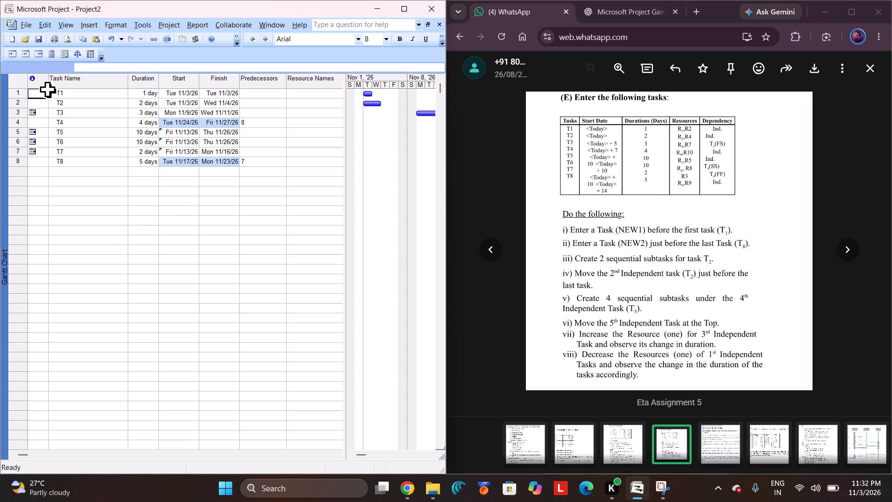
Insert a new blank task row directly before T1.
{"action": "left_click", "coordinate": [47, 90]}
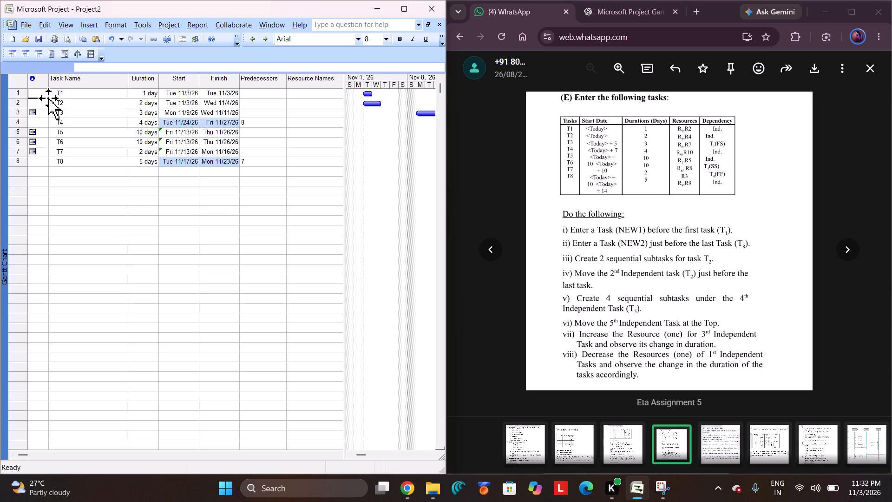
{"action": "right_click", "coordinate": [49, 93]}
{"action": "left_click", "coordinate": [45, 91]}
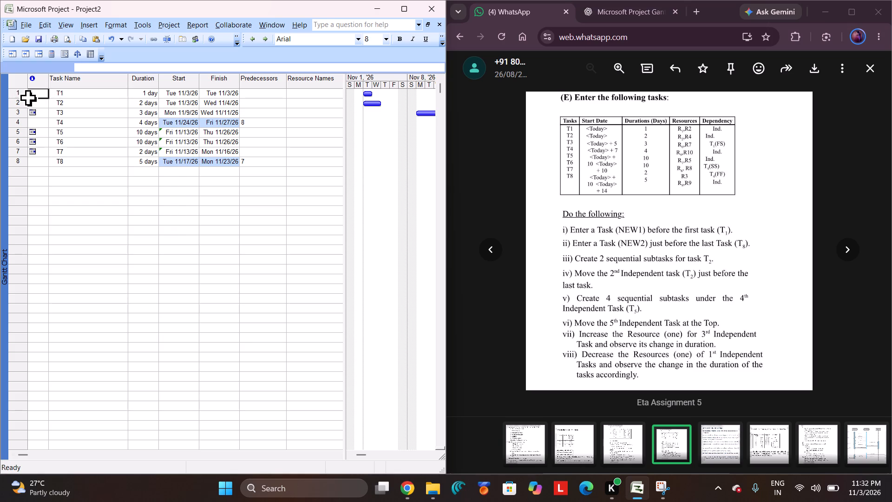
{"action": "right_click", "coordinate": [25, 87]}
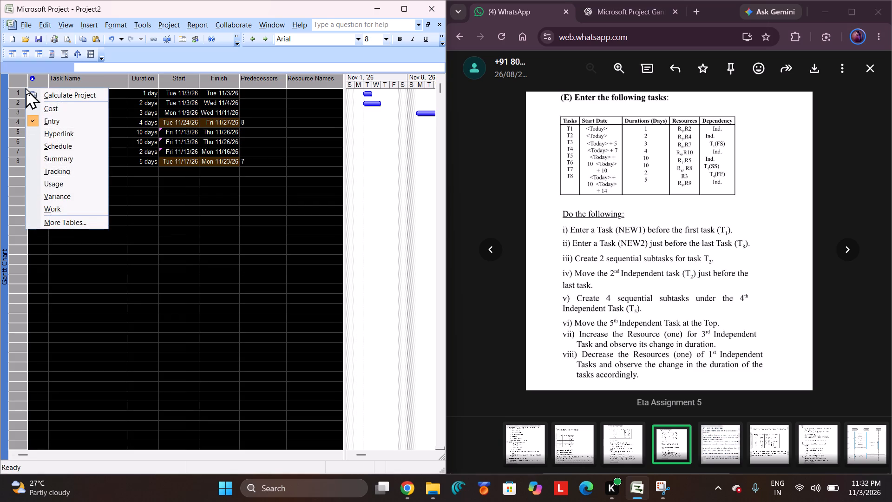
{"action": "left_click", "coordinate": [14, 93]}
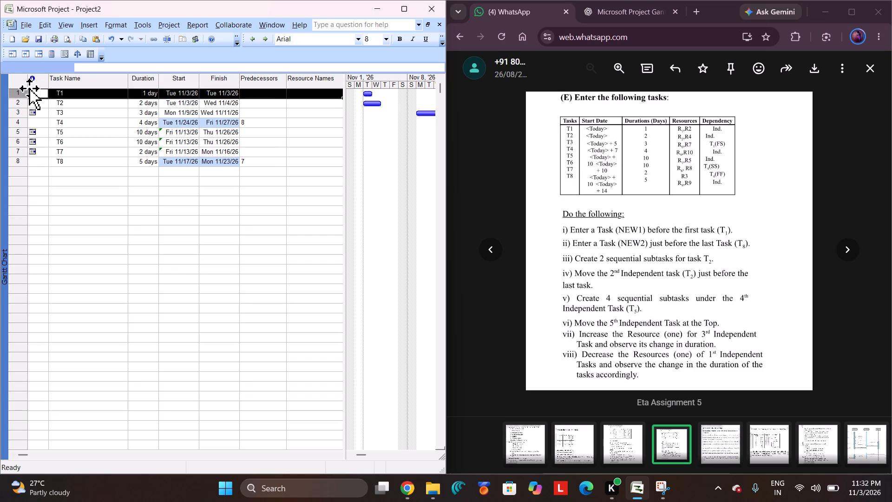
{"action": "left_click", "coordinate": [29, 94]}
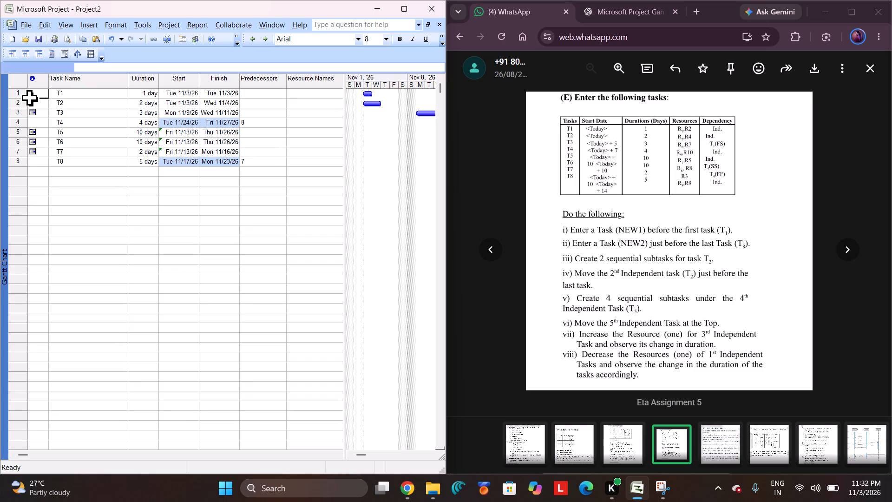
{"action": "left_click", "coordinate": [29, 98]}
{"action": "right_click", "coordinate": [27, 93]}
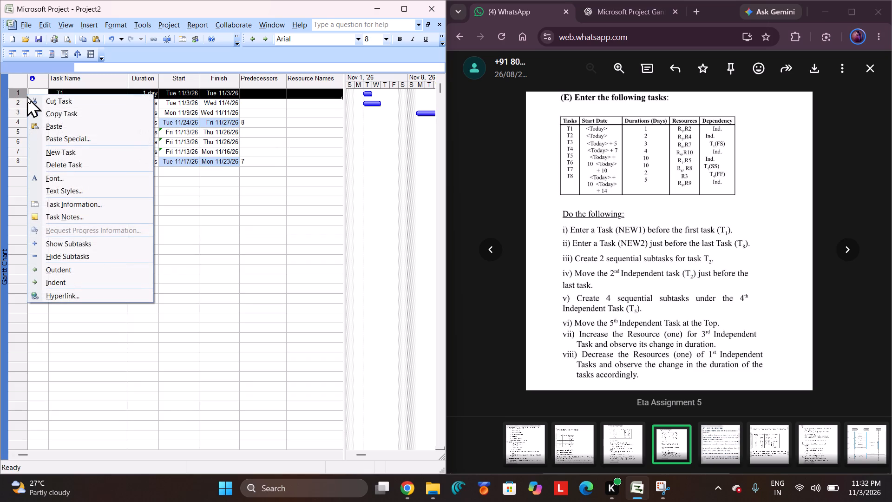
{"action": "left_click", "coordinate": [56, 147]}
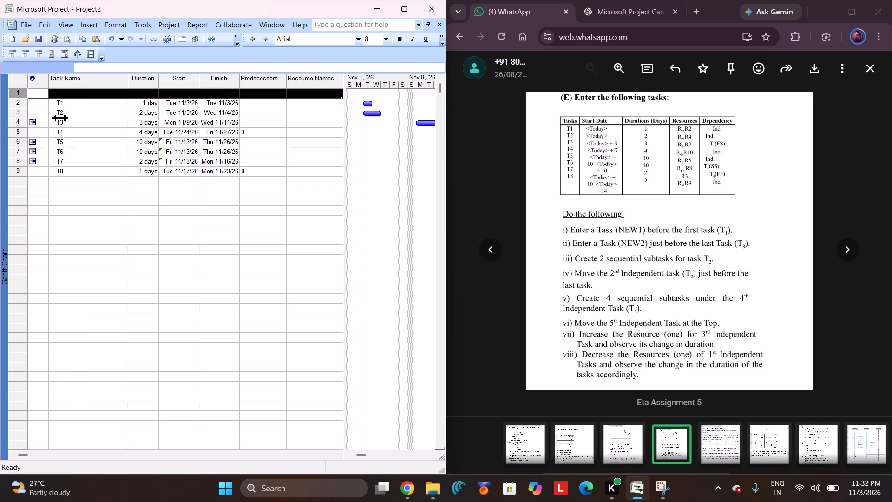
Name the blank first task NEW1.
{"action": "left_click", "coordinate": [66, 96]}
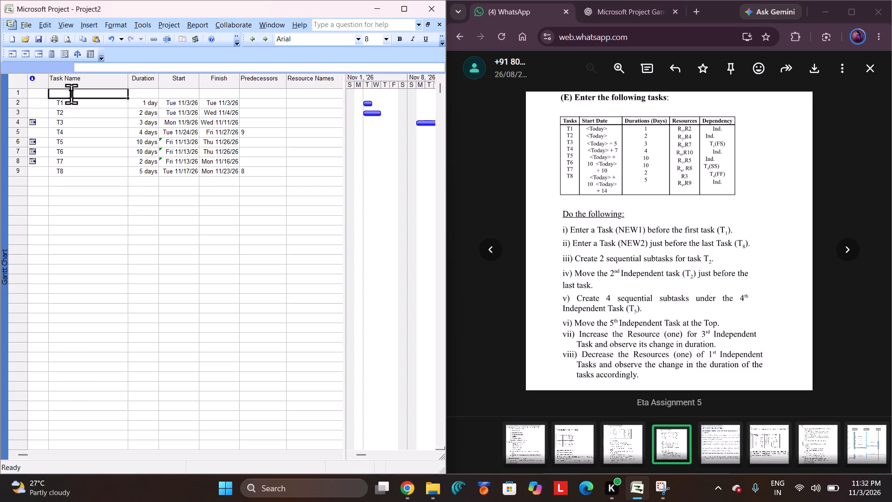
{"action": "type", "text": "NEW1"}
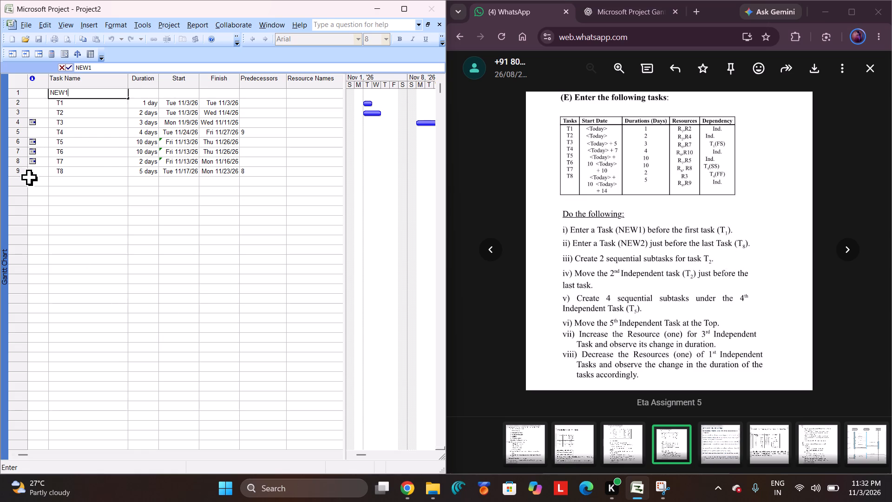
{"action": "left_click", "coordinate": [28, 165]}
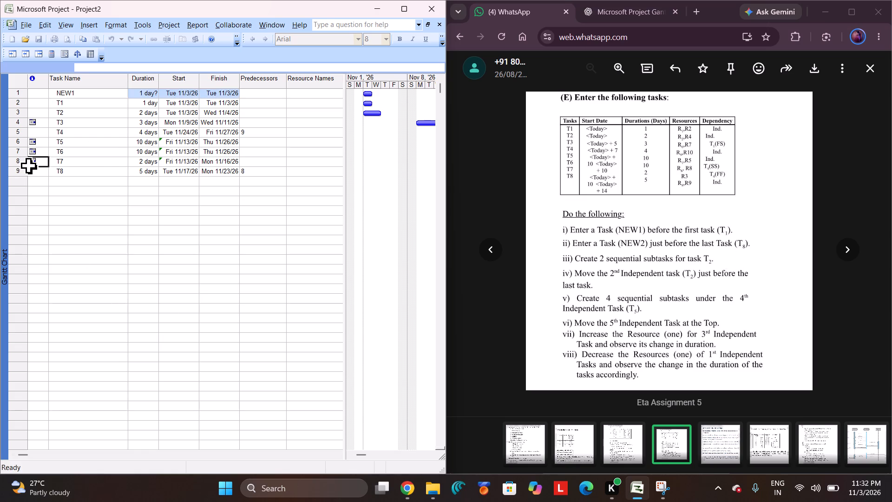
Insert a task named NEW2 just before T8.
{"action": "left_click", "coordinate": [29, 170]}
{"action": "right_click", "coordinate": [29, 166]}
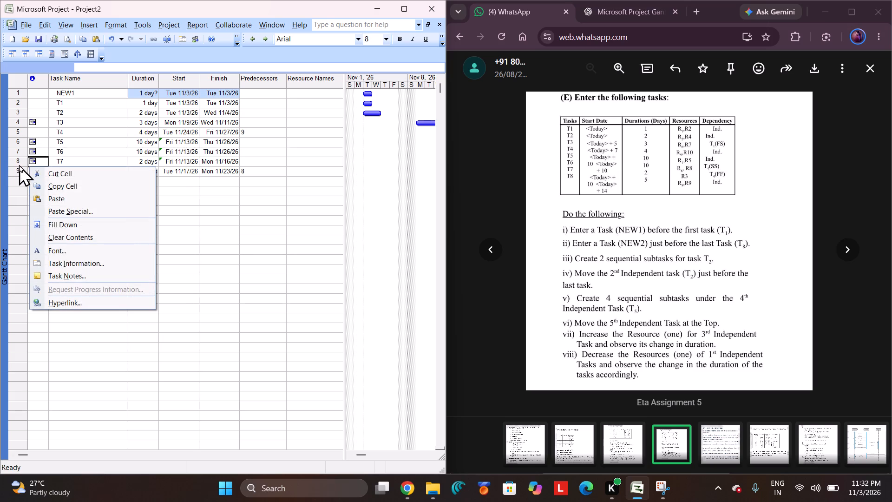
Insert a new blank task row directly before T8.
{"action": "left_click", "coordinate": [19, 165]}
{"action": "left_click", "coordinate": [25, 170]}
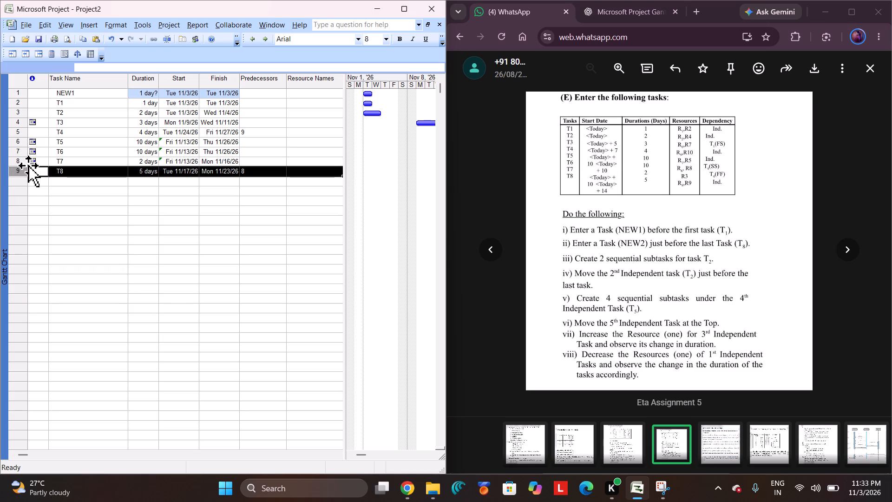
{"action": "right_click", "coordinate": [28, 165]}
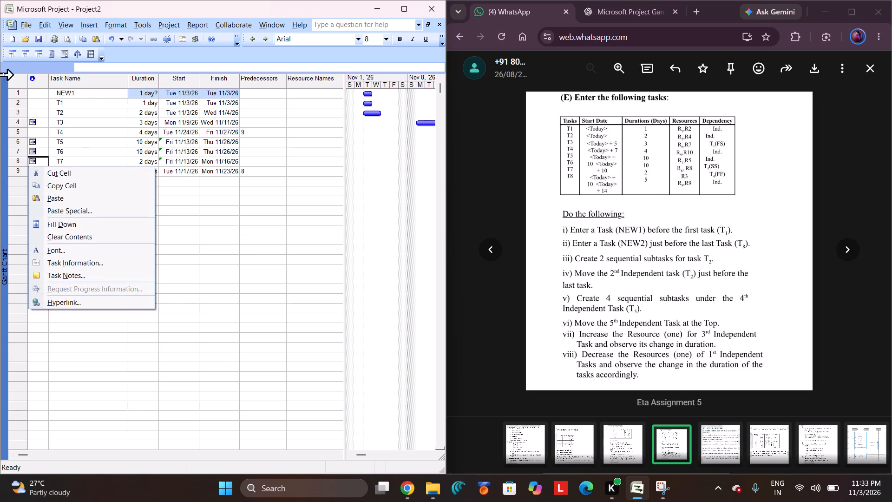
{"action": "left_click", "coordinate": [14, 166]}
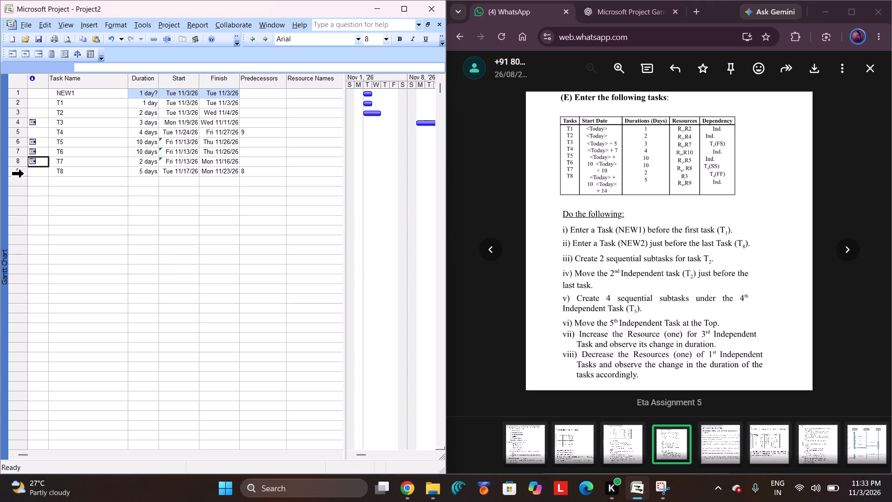
{"action": "left_click", "coordinate": [36, 172]}
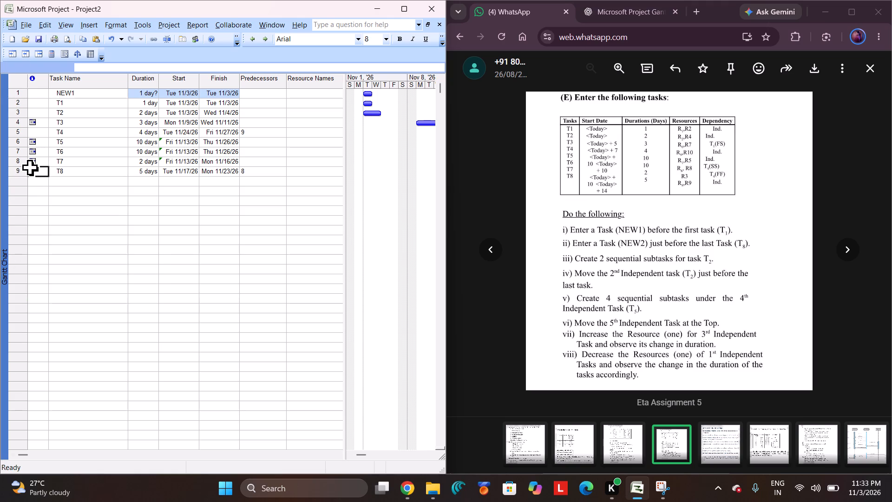
{"action": "left_click", "coordinate": [26, 173]}
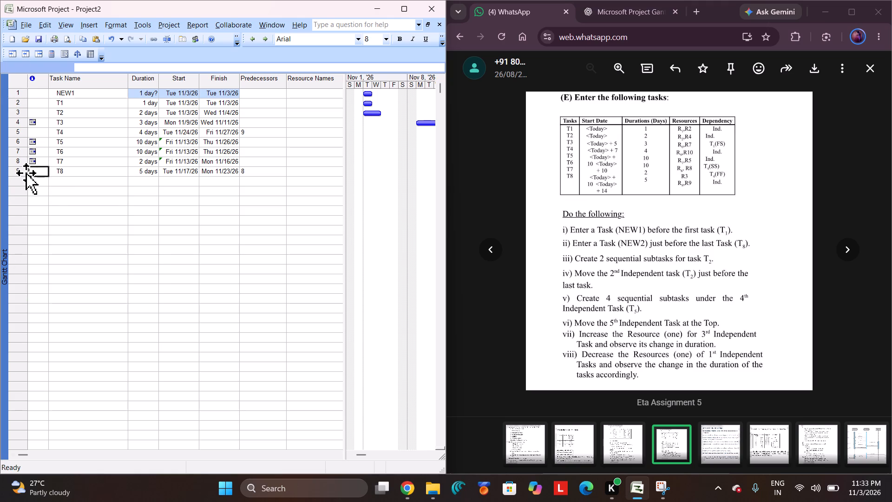
{"action": "right_click", "coordinate": [26, 173]}
{"action": "left_click", "coordinate": [65, 234]}
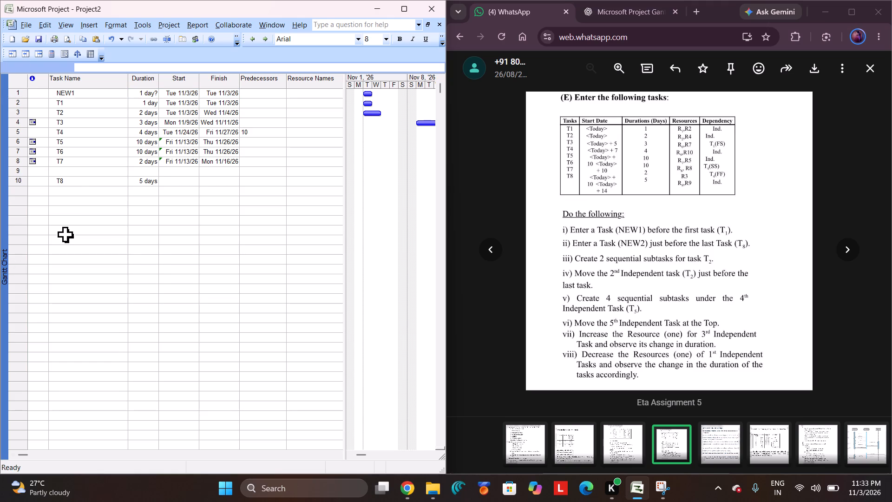
Name the blank task between T7 and T8 NEW2.
{"action": "left_click", "coordinate": [73, 176]}
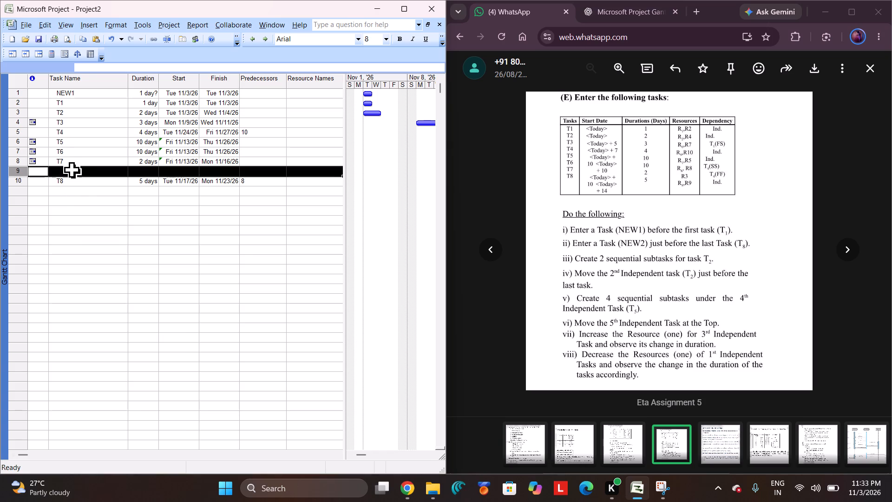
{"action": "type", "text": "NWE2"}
{"action": "left_click", "coordinate": [78, 191]}
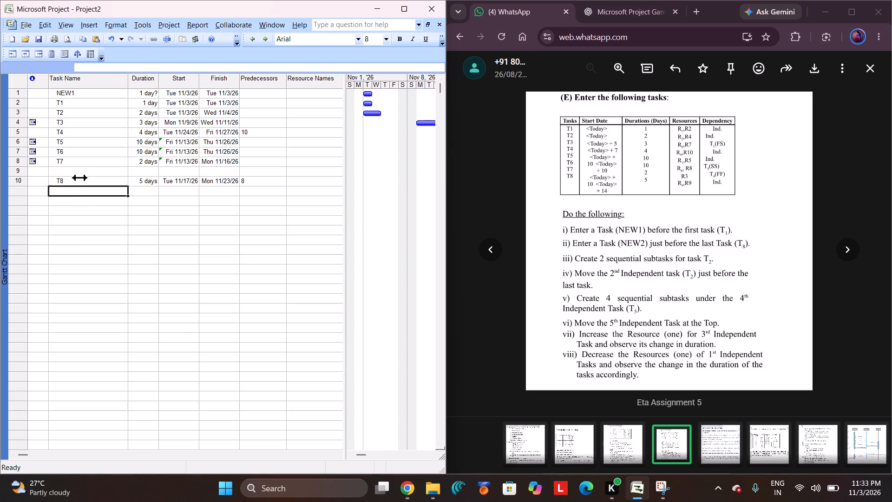
{"action": "left_click", "coordinate": [82, 168]}
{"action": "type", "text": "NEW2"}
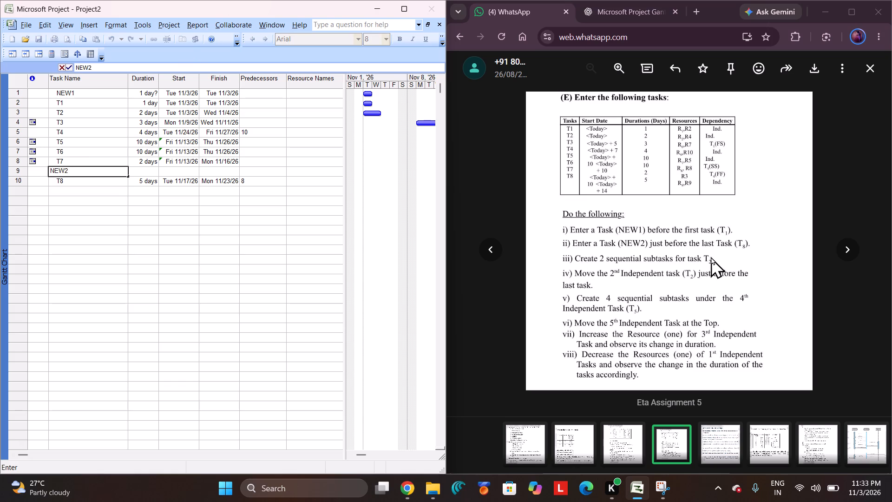
{"action": "left_click", "coordinate": [81, 261]}
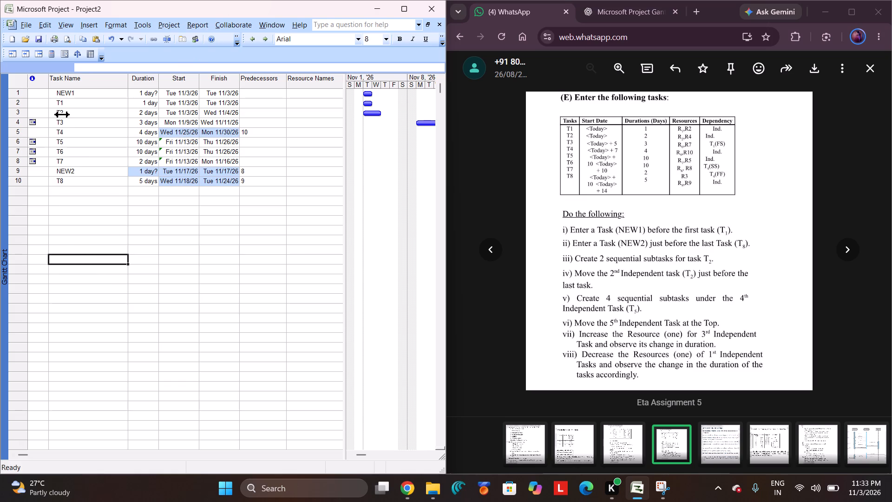
Insert two blank task rows between T1 and T2.
{"action": "left_click", "coordinate": [59, 112]}
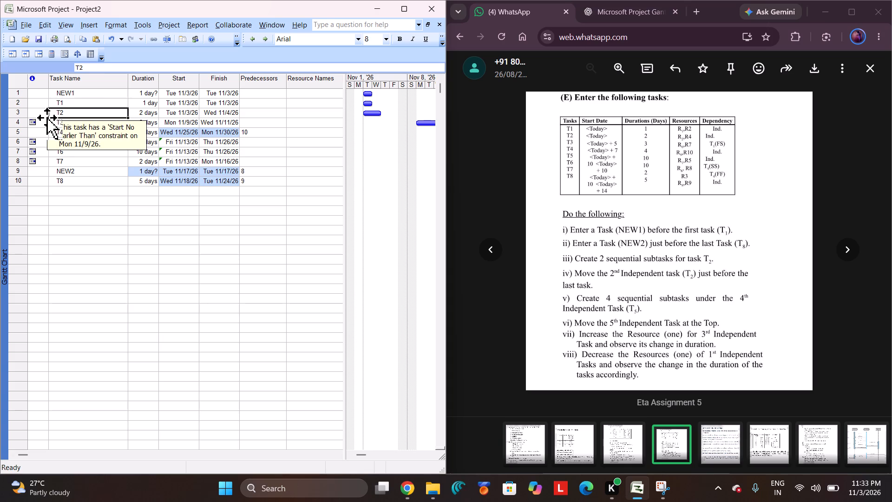
{"action": "left_click", "coordinate": [47, 118]}
{"action": "right_click", "coordinate": [47, 118]}
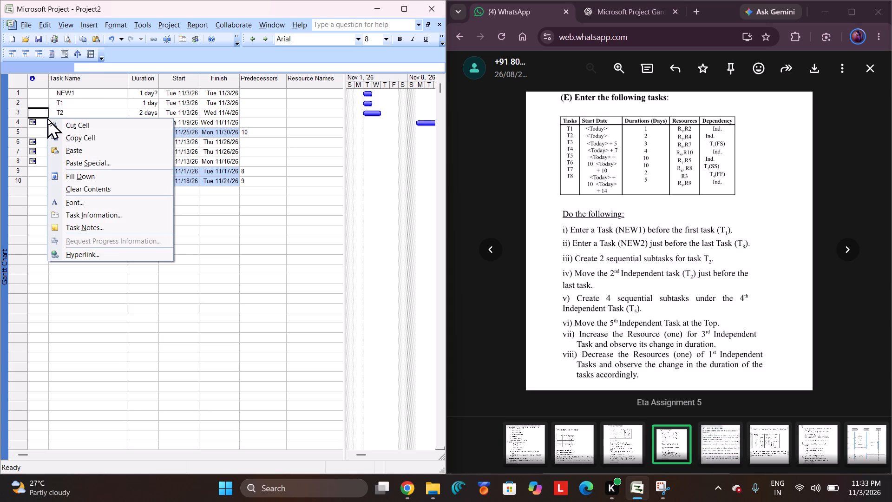
{"action": "left_click", "coordinate": [28, 115]}
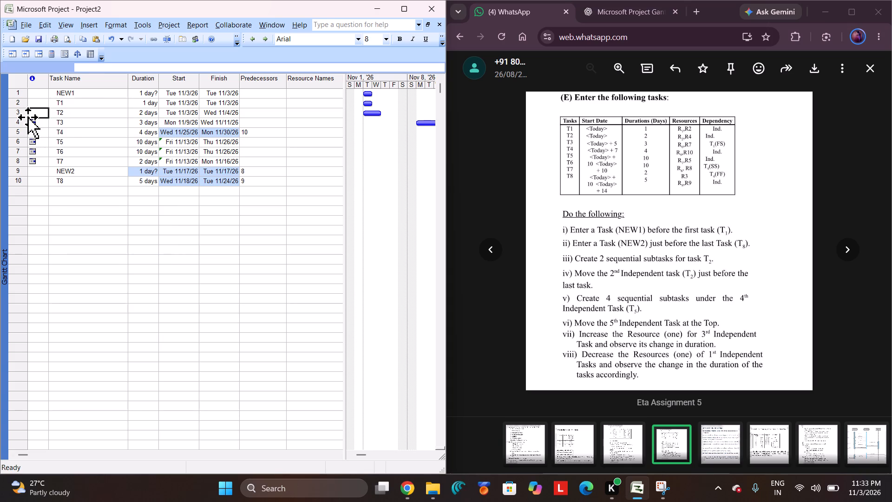
{"action": "right_click", "coordinate": [28, 117]}
{"action": "left_click", "coordinate": [20, 117]}
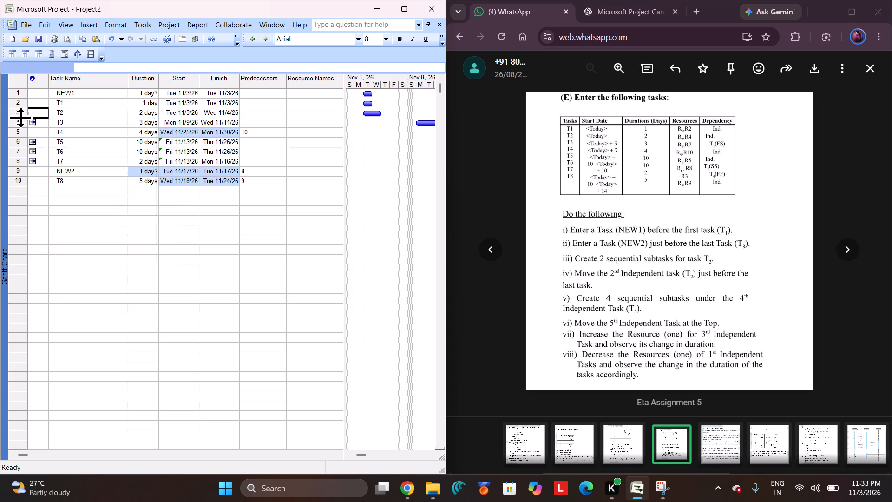
{"action": "right_click", "coordinate": [19, 116]}
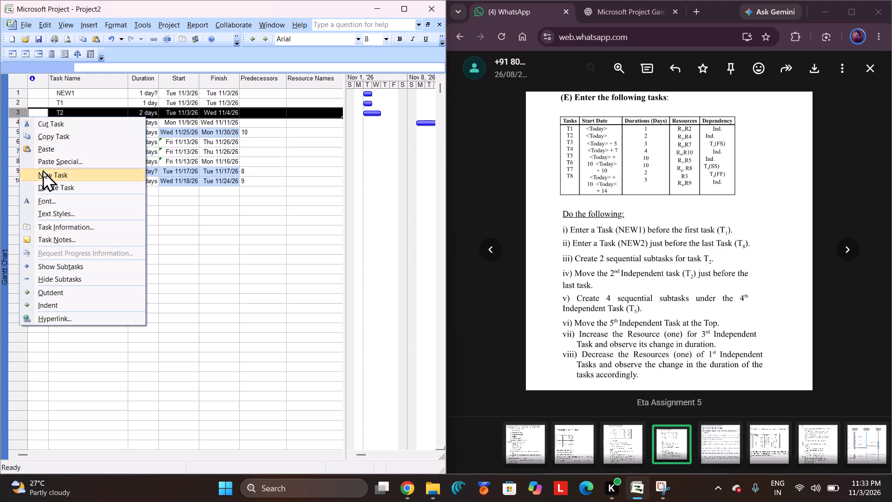
{"action": "left_click", "coordinate": [44, 172]}
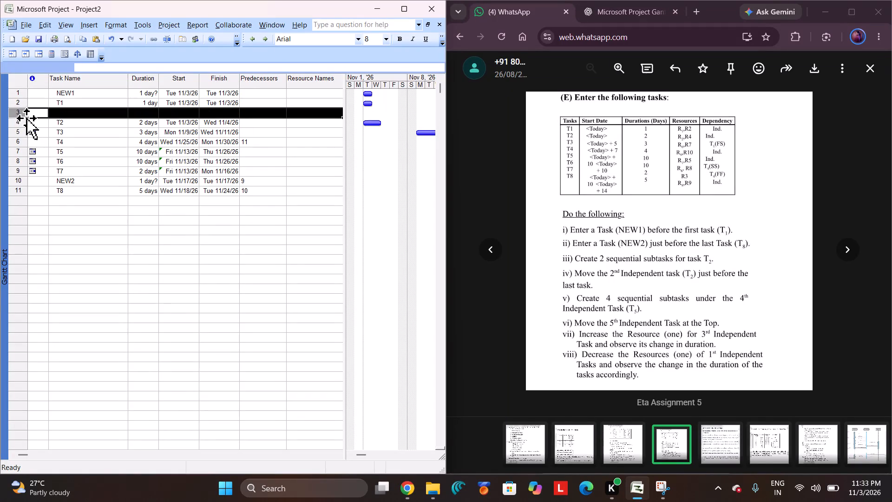
{"action": "right_click", "coordinate": [28, 118]}
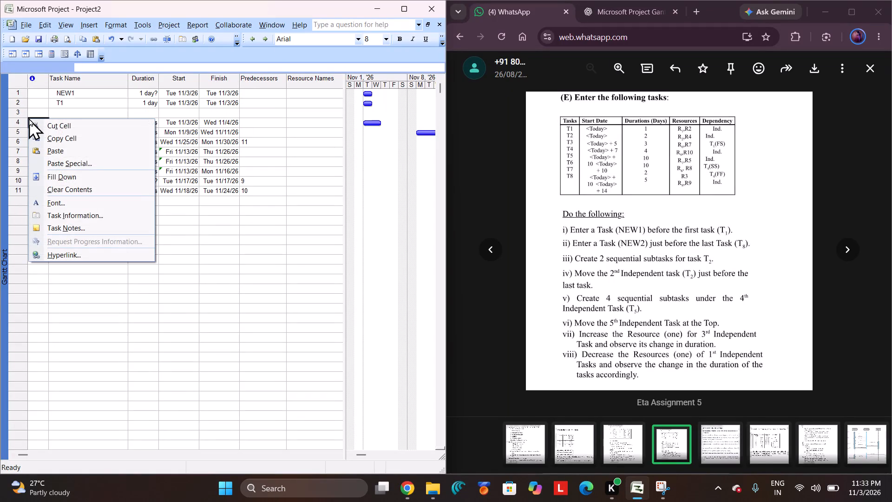
{"action": "left_click", "coordinate": [23, 115]}
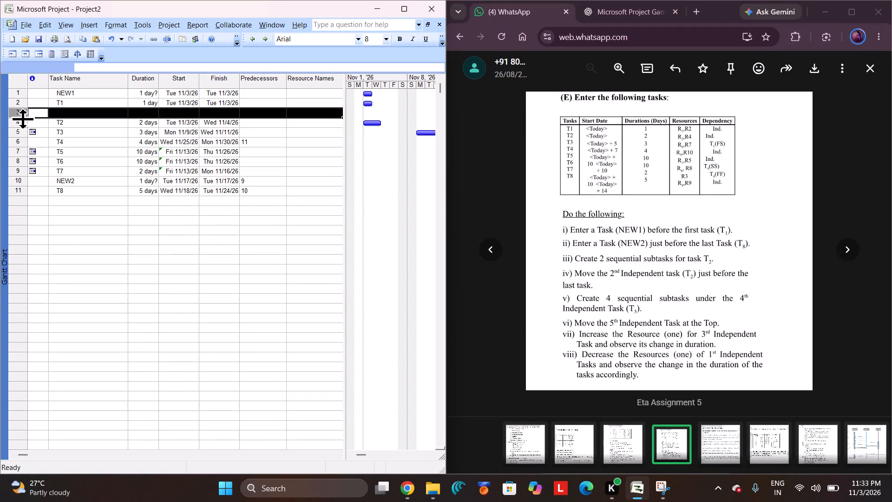
{"action": "right_click", "coordinate": [22, 119]}
{"action": "left_click", "coordinate": [42, 178]}
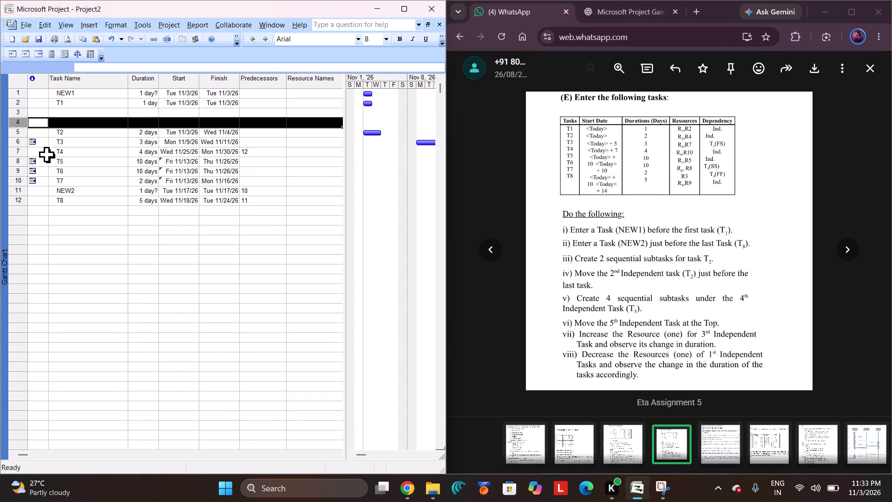
Name the two blank rows after T1 T2 and T2.1, and rename the existing T2 as T2.2.
{"action": "left_click", "coordinate": [56, 115]}
{"action": "type", "text": "T2"}
{"action": "key", "text": "Down"}
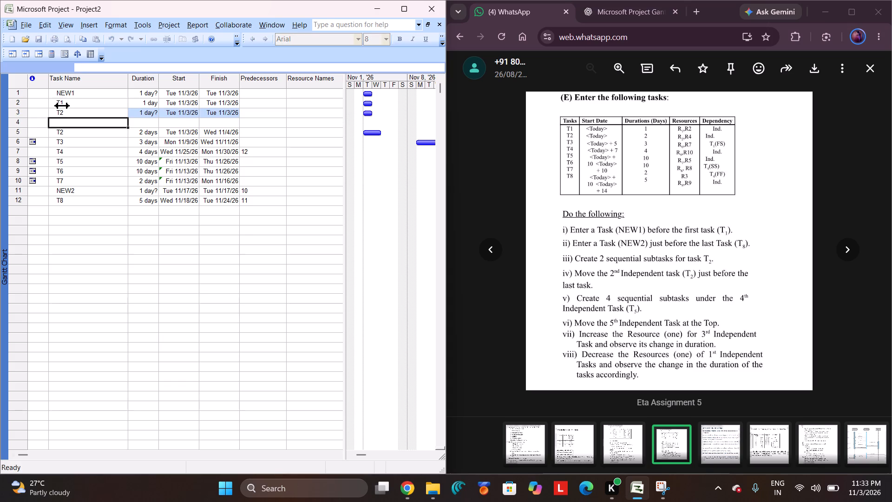
{"action": "type", "text": "T2.1"}
{"action": "key", "text": "Down"}
{"action": "type", "text": "T2.2"}
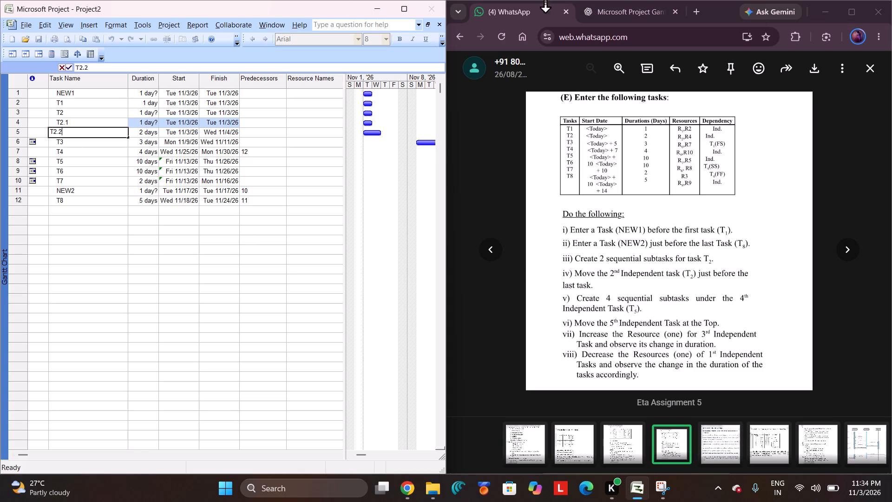
Indent T2.1 and T2.2 as subtasks of T2.
{"action": "left_click", "coordinate": [26, 121]}
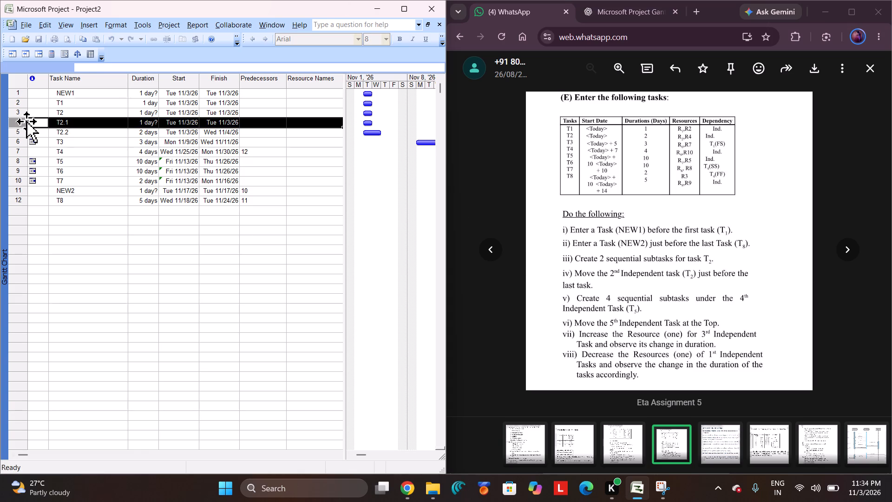
{"action": "right_click", "coordinate": [26, 121]}
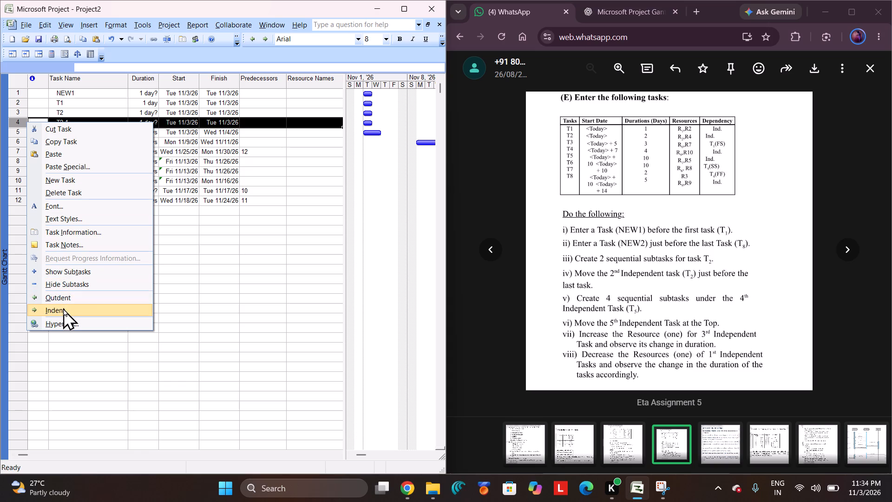
{"action": "left_click", "coordinate": [63, 308]}
{"action": "left_click", "coordinate": [26, 131]}
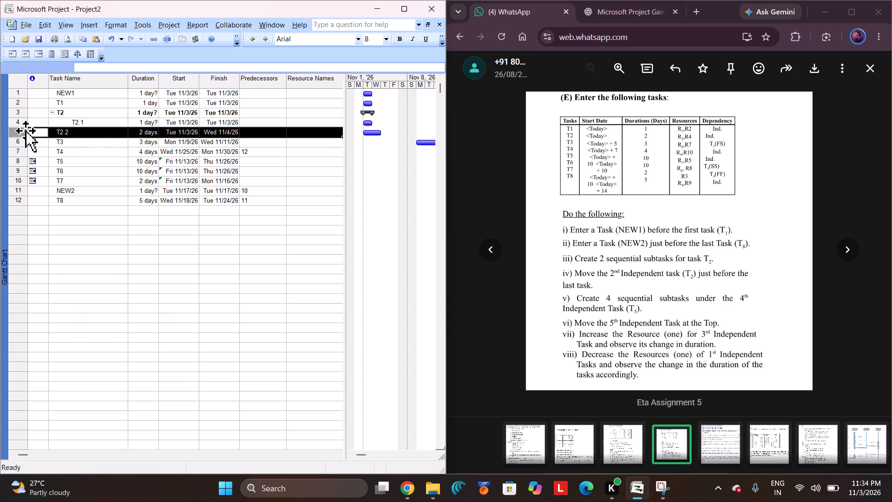
{"action": "right_click", "coordinate": [26, 131]}
{"action": "left_click", "coordinate": [61, 315]}
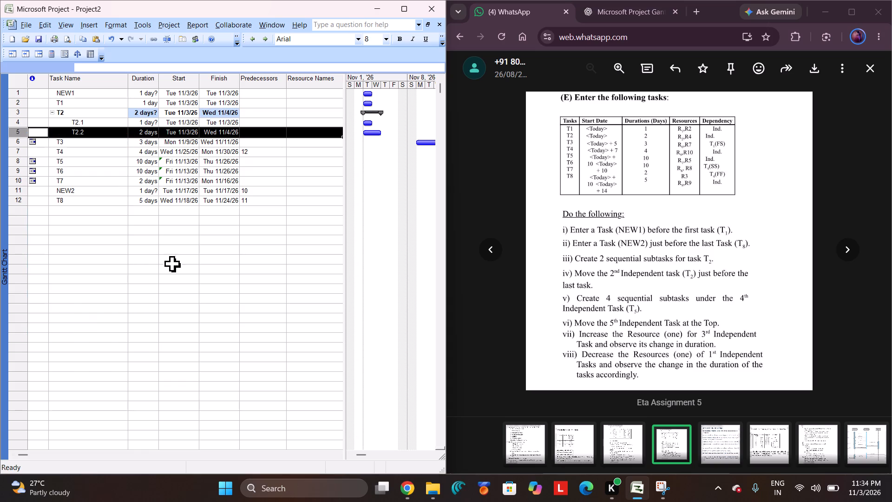
Move task T2 together with its subtasks T2.1 and T2.2 to just before the last task, T8.
{"action": "left_click", "coordinate": [55, 246]}
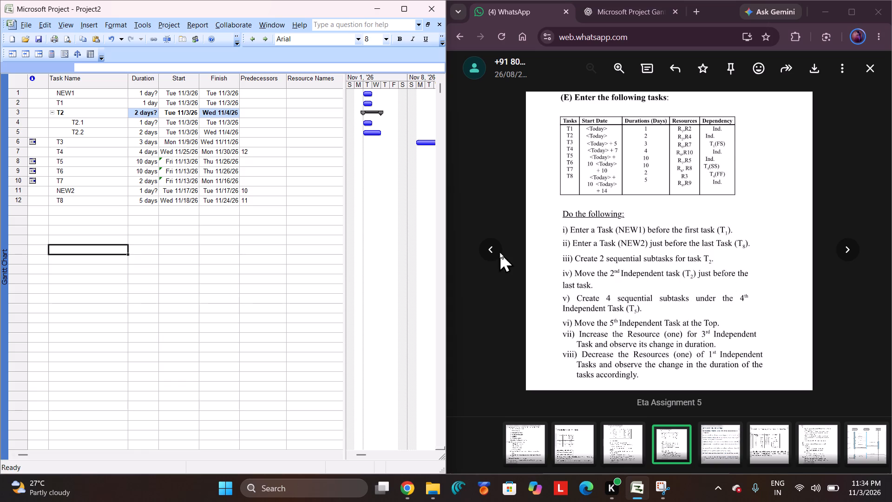
{"action": "left_click", "coordinate": [29, 111]}
{"action": "left_click", "coordinate": [24, 112]}
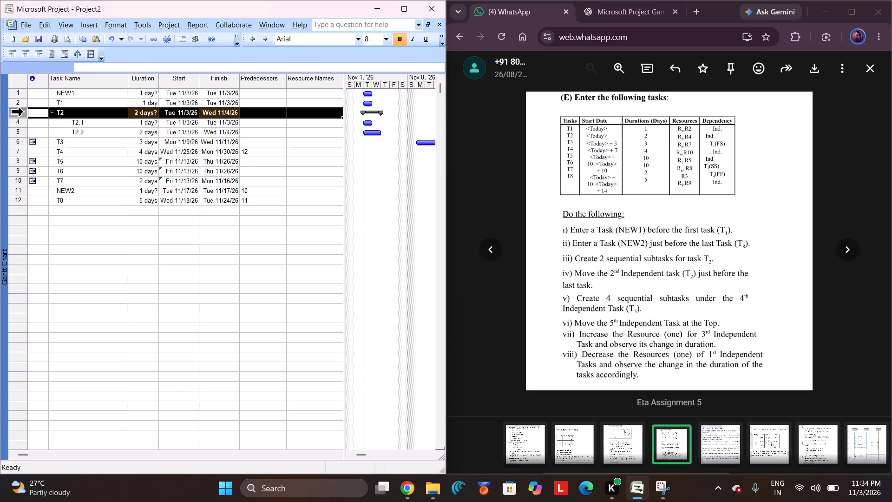
{"action": "left_click_drag", "start_coordinate": [20, 110], "coordinate": [28, 182]}
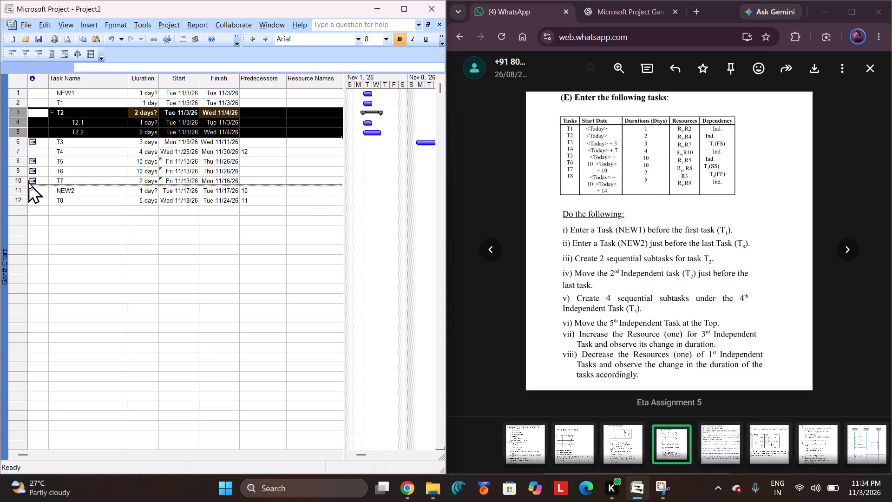
{"action": "left_click_drag", "start_coordinate": [28, 182], "coordinate": [22, 187]}
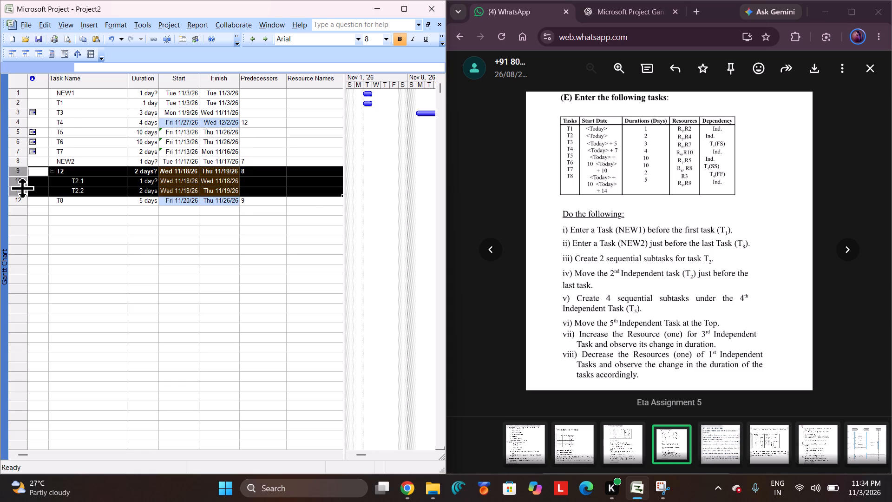
{"action": "left_click", "coordinate": [101, 232]}
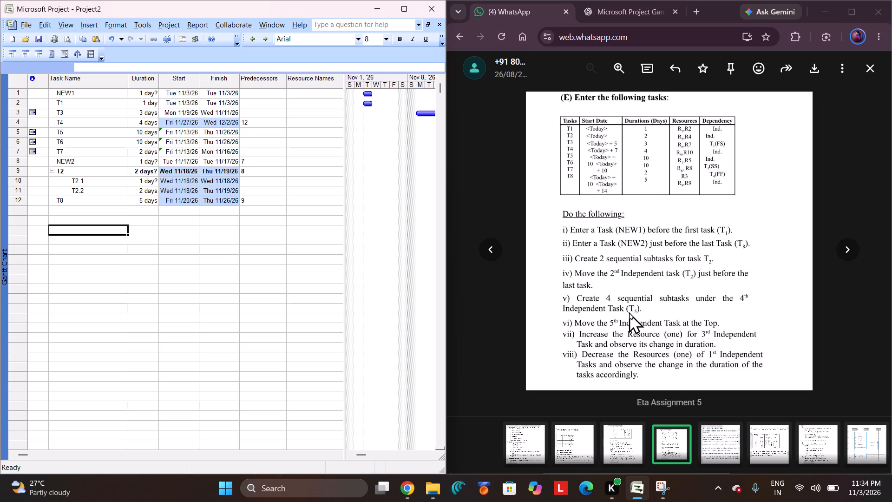
Insert four blank task rows between T4 and T5.
{"action": "left_click", "coordinate": [43, 135]}
{"action": "left_click", "coordinate": [26, 136]}
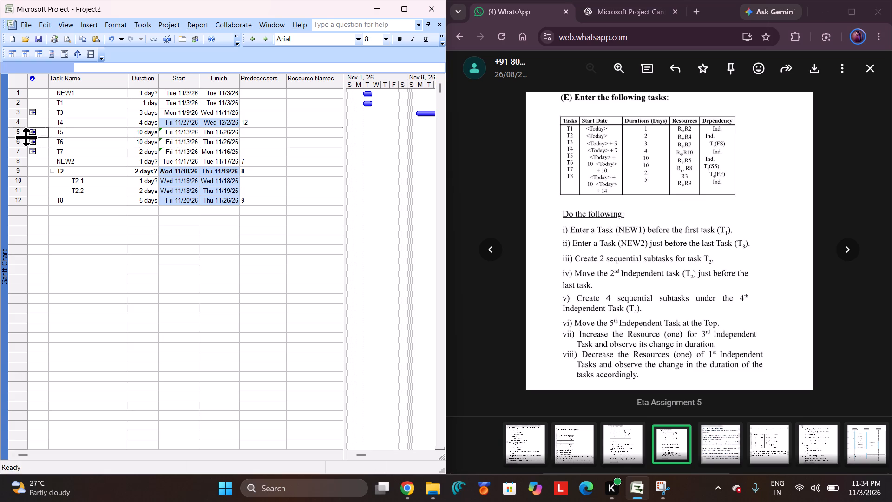
{"action": "right_click", "coordinate": [25, 135]}
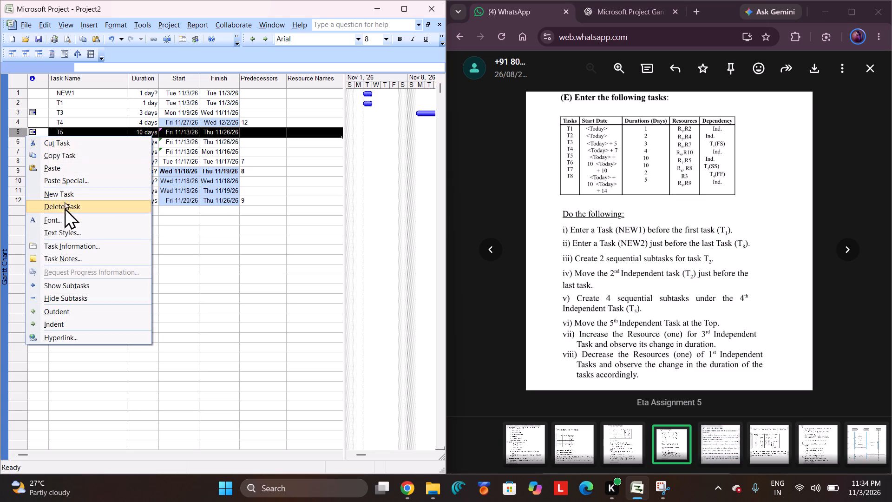
{"action": "left_click", "coordinate": [66, 191]}
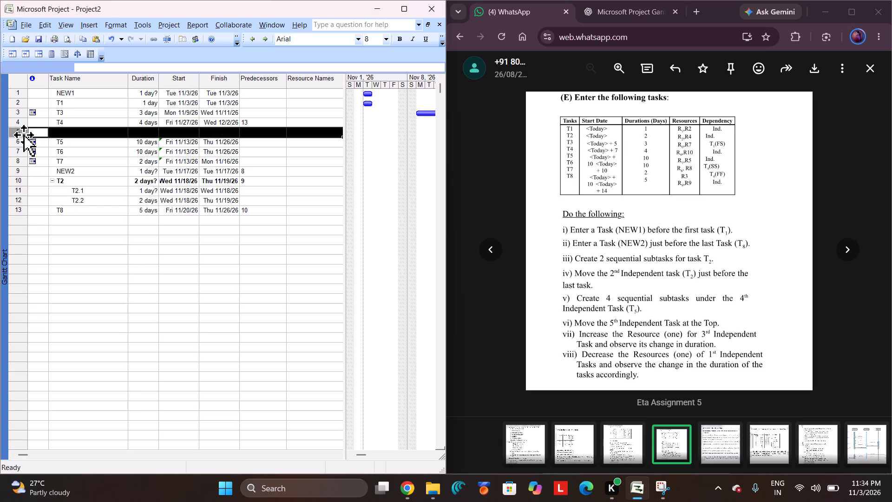
{"action": "right_click", "coordinate": [21, 138]}
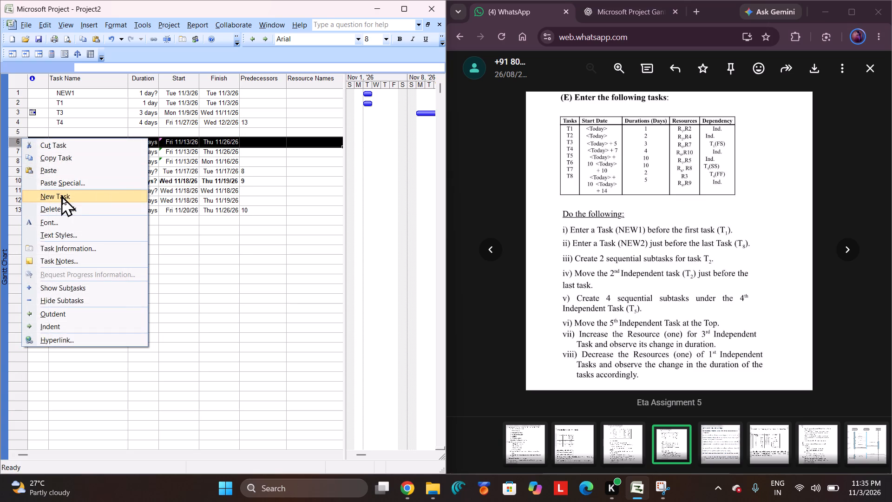
{"action": "left_click", "coordinate": [62, 197]}
{"action": "right_click", "coordinate": [21, 145]}
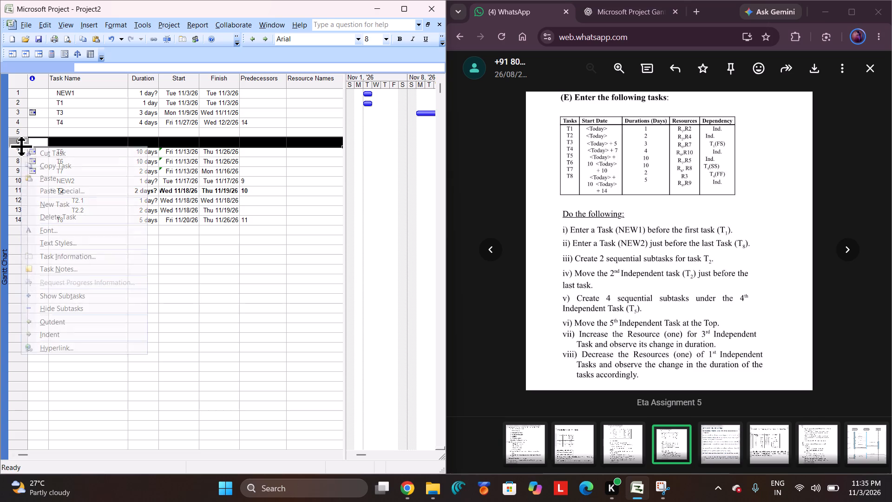
{"action": "left_click", "coordinate": [61, 200]}
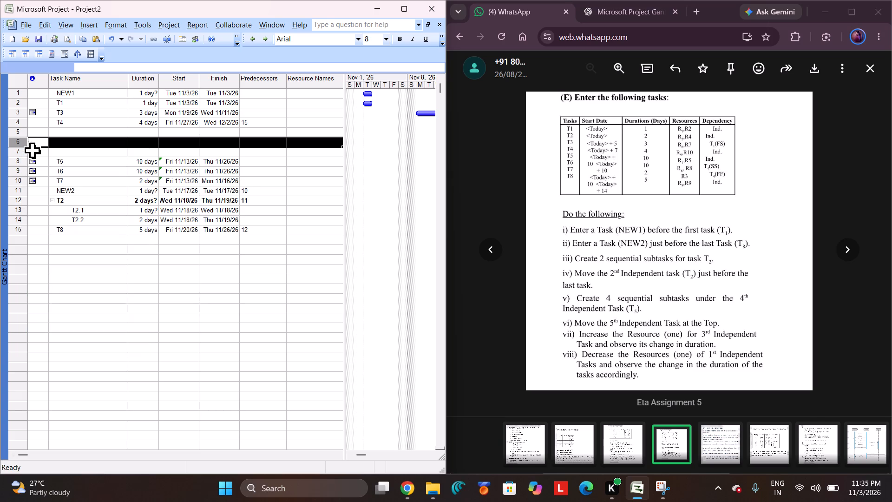
{"action": "right_click", "coordinate": [22, 145]}
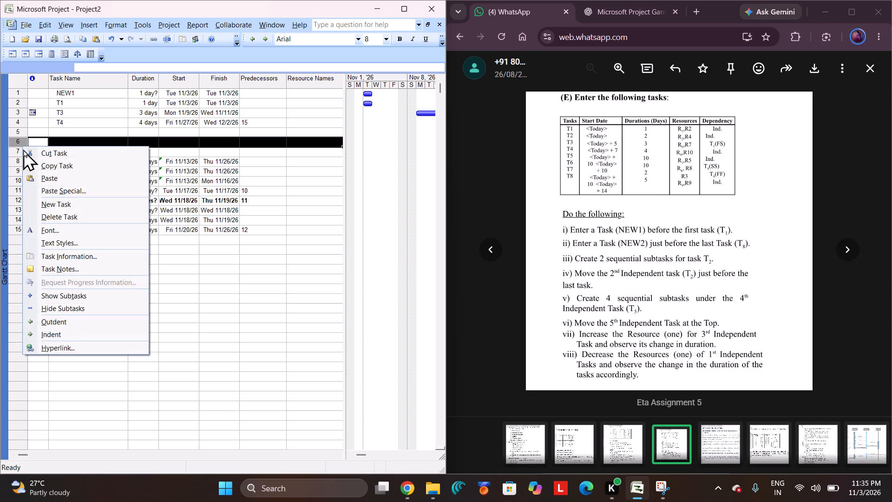
{"action": "left_click", "coordinate": [68, 202]}
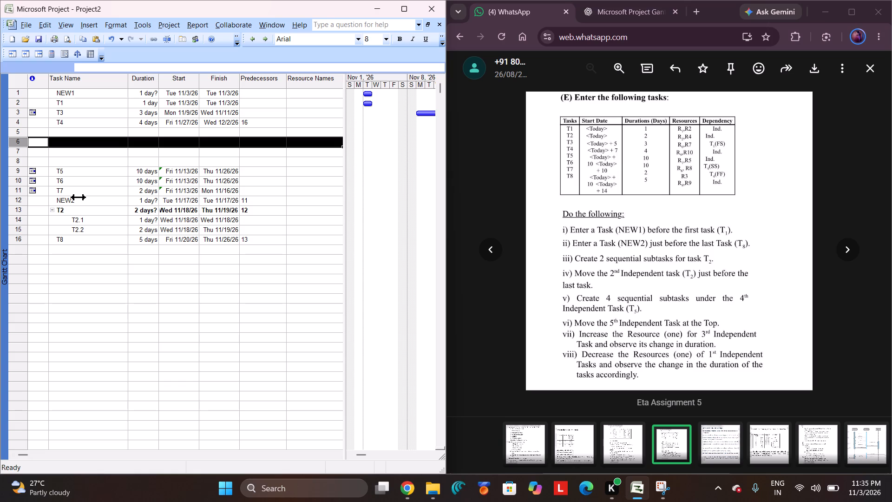
Starting at row 6, name the three blank rows T5, T5.1 and T5.2, and rename the existing T5 as T5.3.
{"action": "left_click", "coordinate": [73, 145]}
{"action": "key", "text": "t"}
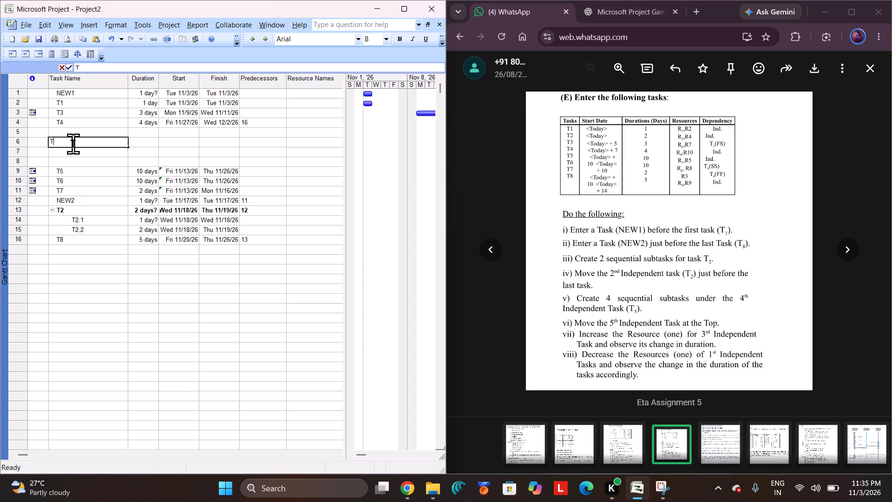
{"action": "key", "text": "5"}
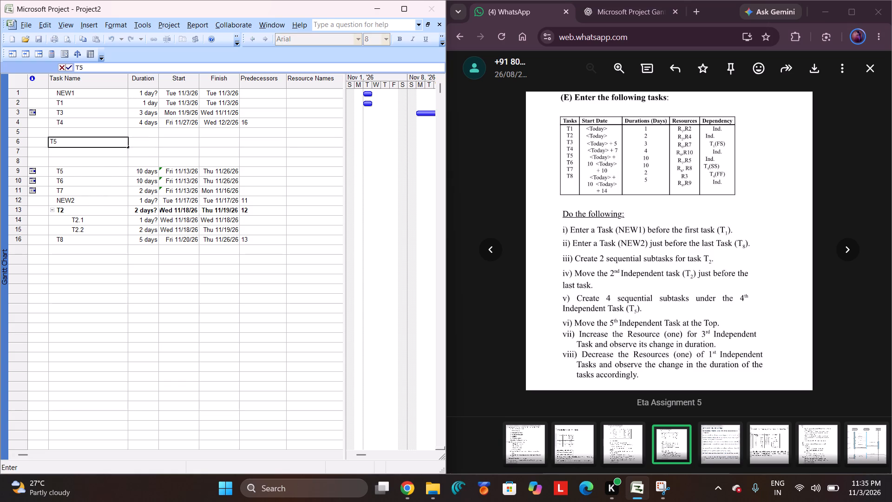
{"action": "key", "text": "Down"}
{"action": "key", "text": "t"}
{"action": "key", "text": "5"}
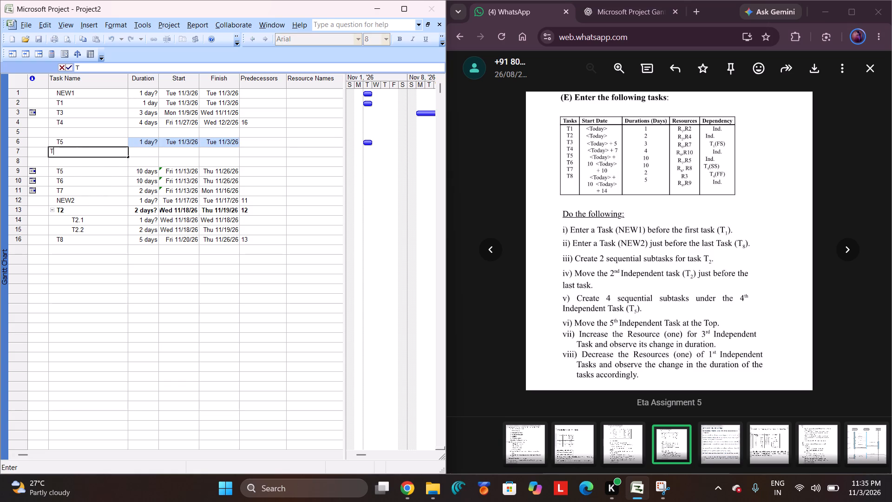
{"action": "type", "text": ".1"}
{"action": "key", "text": "Return"}
{"action": "type", "text": "T5.2"}
{"action": "key", "text": "Return"}
{"action": "type", "text": "T5.3"}
{"action": "key", "text": "Return"}
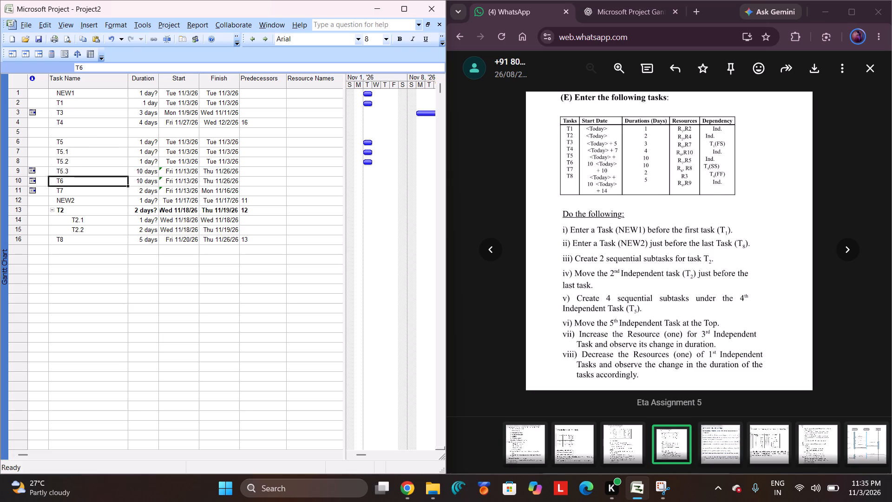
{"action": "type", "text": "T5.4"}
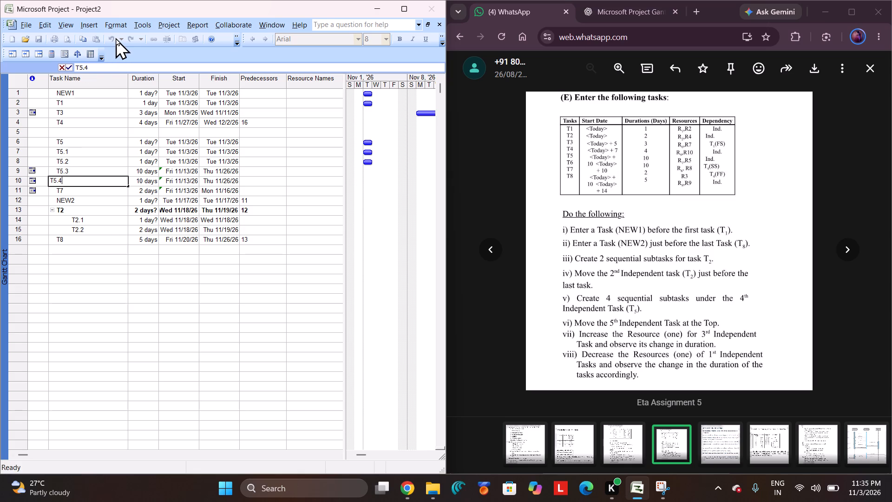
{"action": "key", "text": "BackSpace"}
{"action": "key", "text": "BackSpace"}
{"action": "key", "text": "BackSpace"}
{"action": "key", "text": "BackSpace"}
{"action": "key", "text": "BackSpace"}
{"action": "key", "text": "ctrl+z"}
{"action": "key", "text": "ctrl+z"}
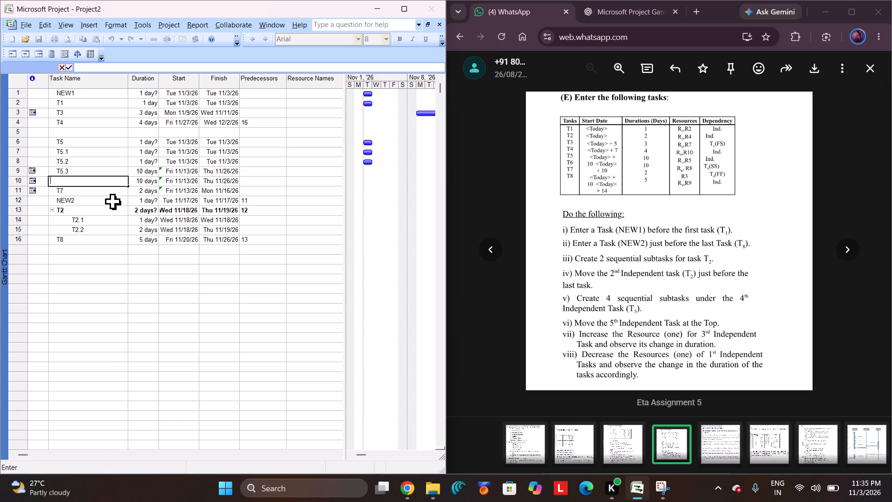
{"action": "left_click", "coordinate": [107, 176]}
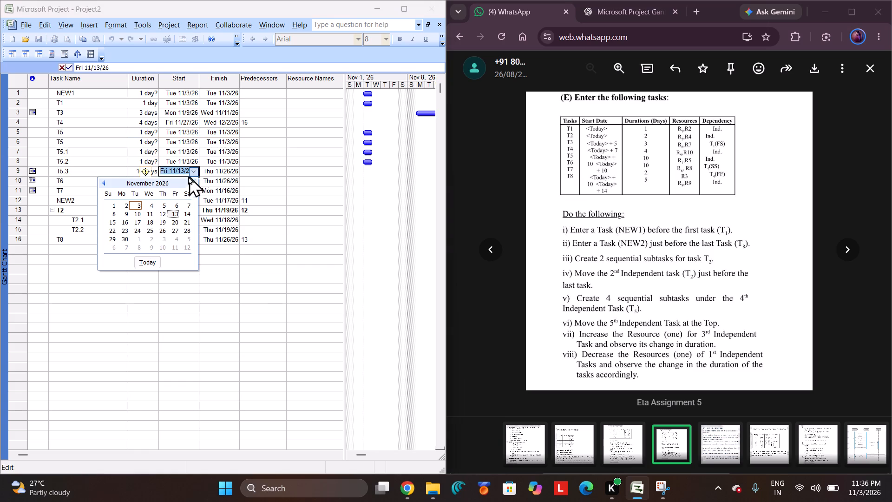
{"action": "left_click", "coordinate": [137, 205]}
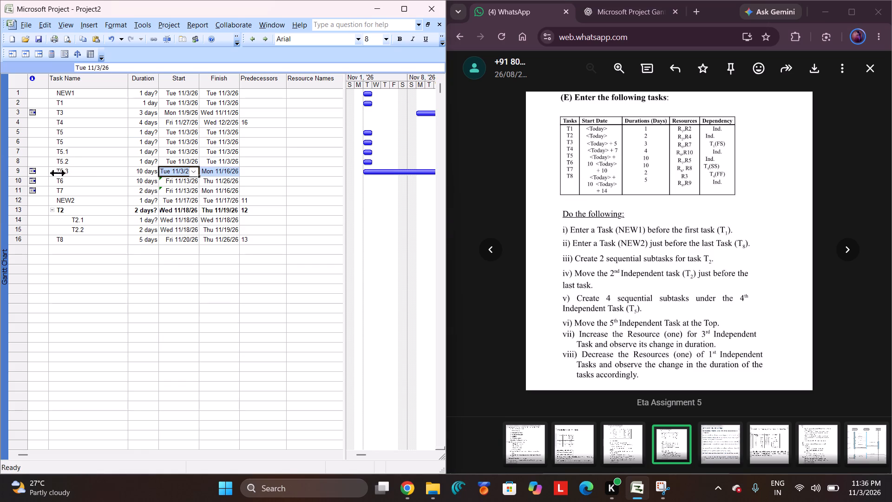
Renumber the tasks in rows 6 to 9, working upward from row 9, as T5.4, T5.3, T5.2 and T5.1.
{"action": "left_click", "coordinate": [72, 162]}
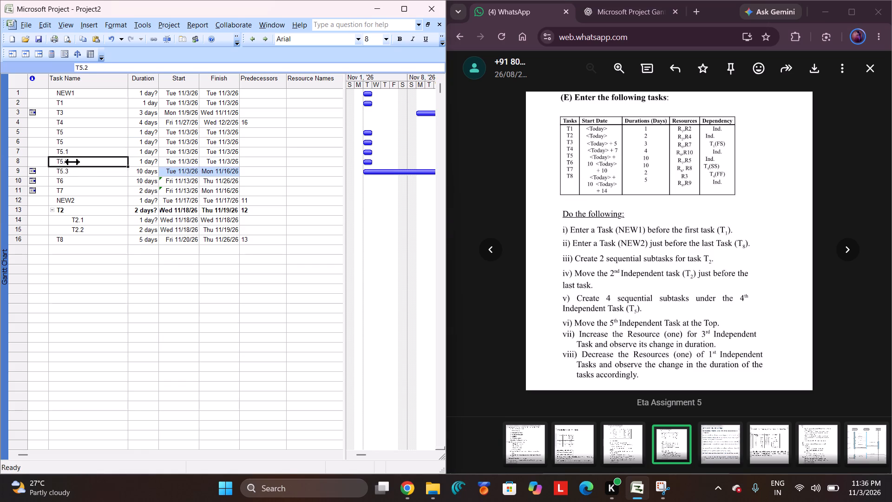
{"action": "left_click", "coordinate": [68, 161]}
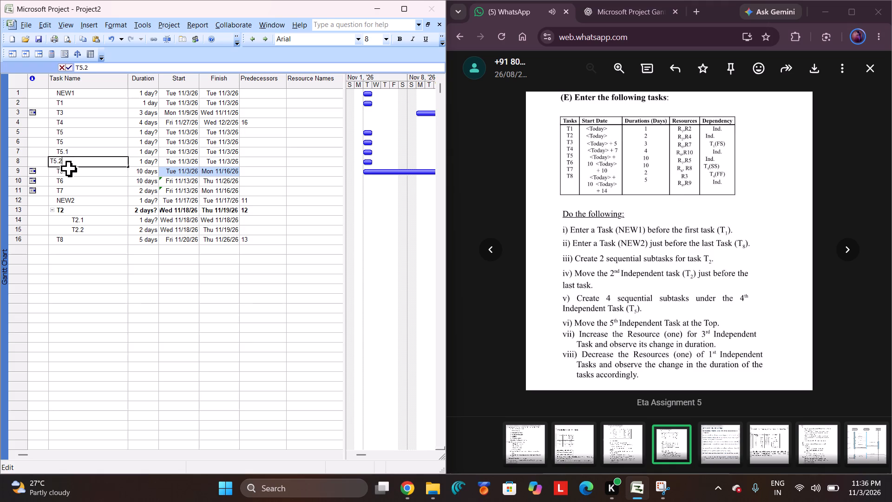
{"action": "left_click", "coordinate": [68, 168]}
{"action": "left_click", "coordinate": [69, 169]}
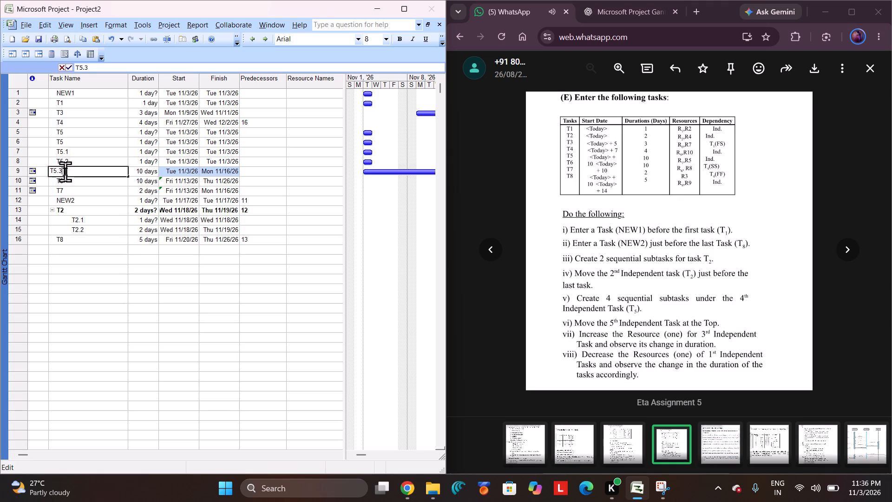
{"action": "left_click", "coordinate": [64, 172]}
{"action": "key", "text": "BackSpace"}
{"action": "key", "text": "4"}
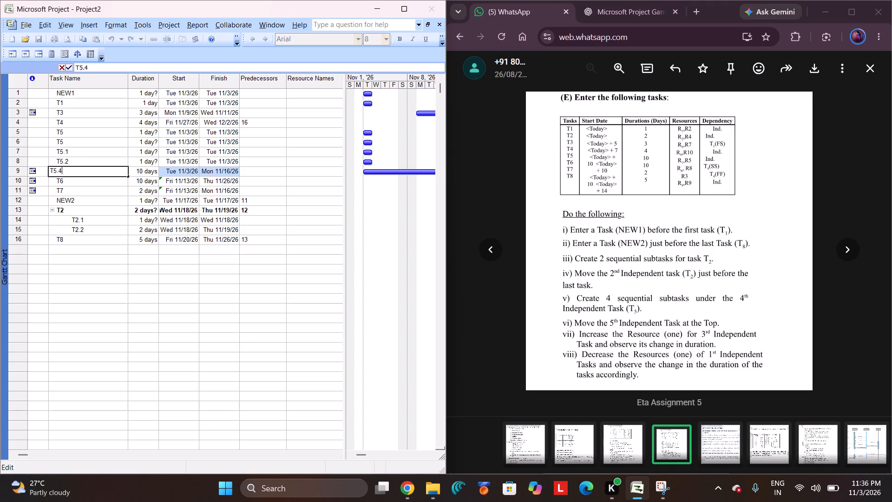
{"action": "key", "text": "Up"}
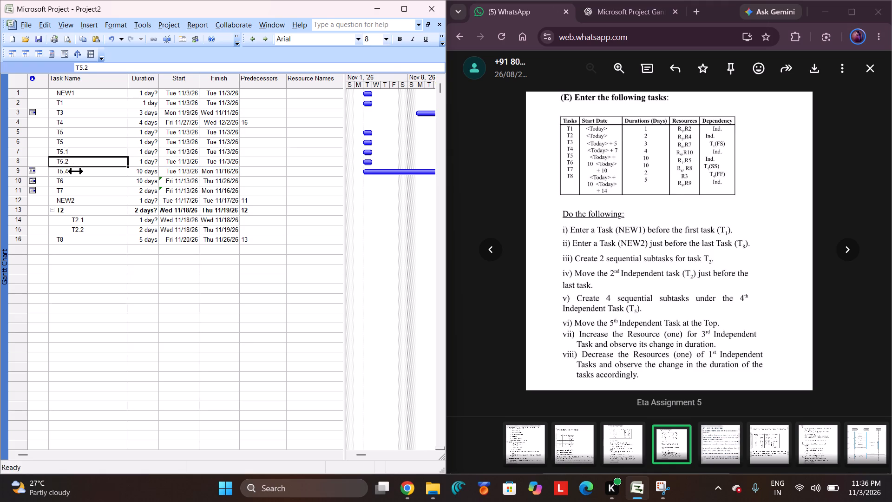
{"action": "key", "text": "BackSpace"}
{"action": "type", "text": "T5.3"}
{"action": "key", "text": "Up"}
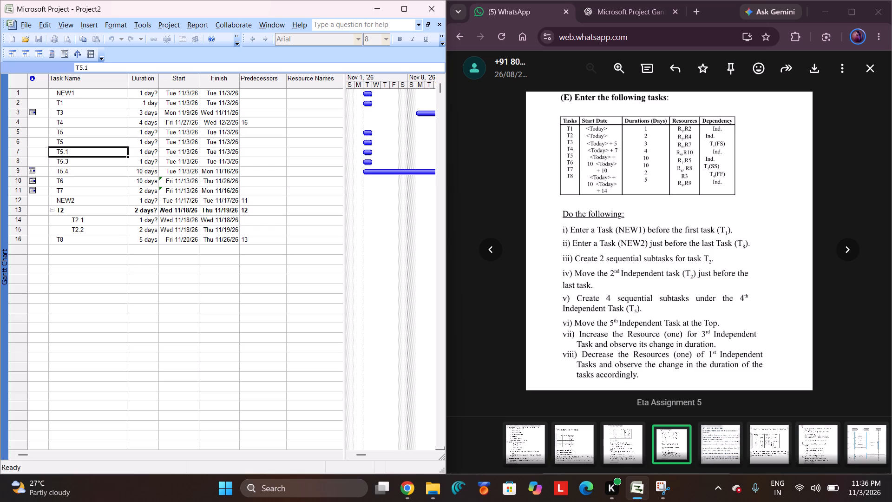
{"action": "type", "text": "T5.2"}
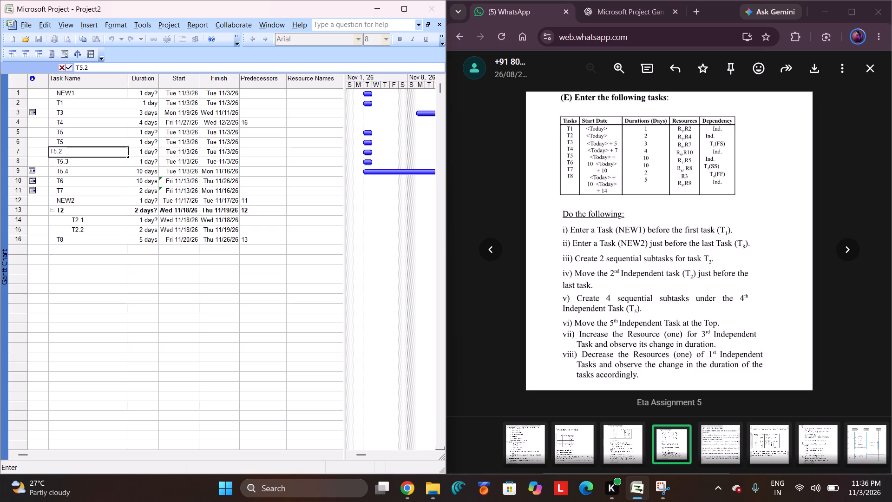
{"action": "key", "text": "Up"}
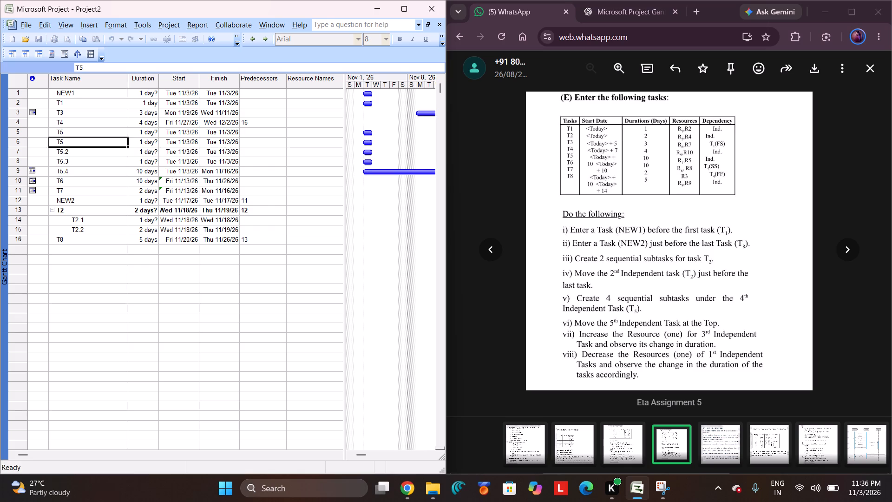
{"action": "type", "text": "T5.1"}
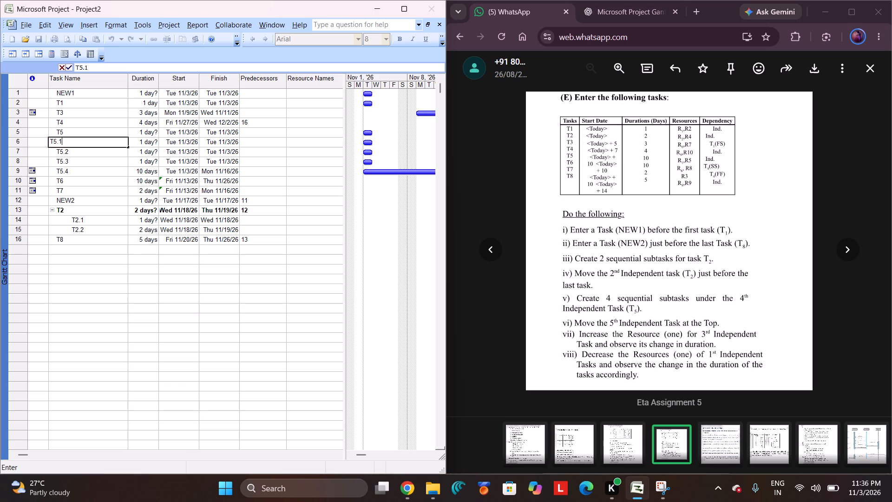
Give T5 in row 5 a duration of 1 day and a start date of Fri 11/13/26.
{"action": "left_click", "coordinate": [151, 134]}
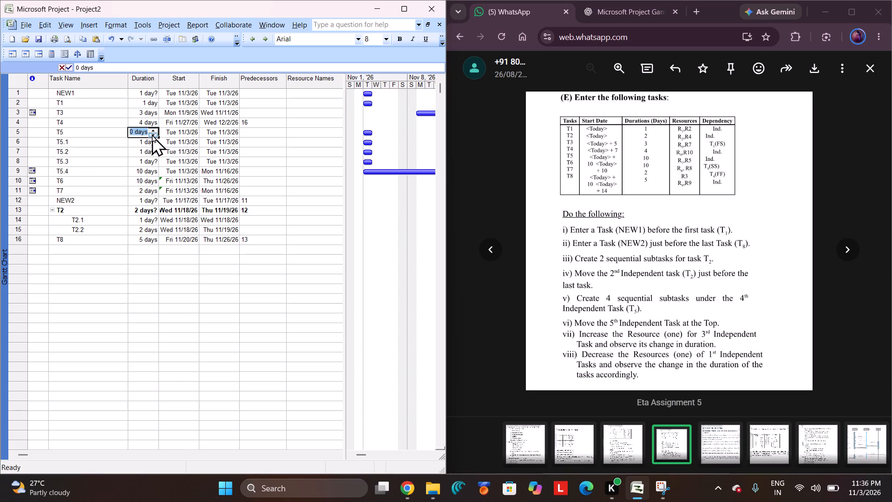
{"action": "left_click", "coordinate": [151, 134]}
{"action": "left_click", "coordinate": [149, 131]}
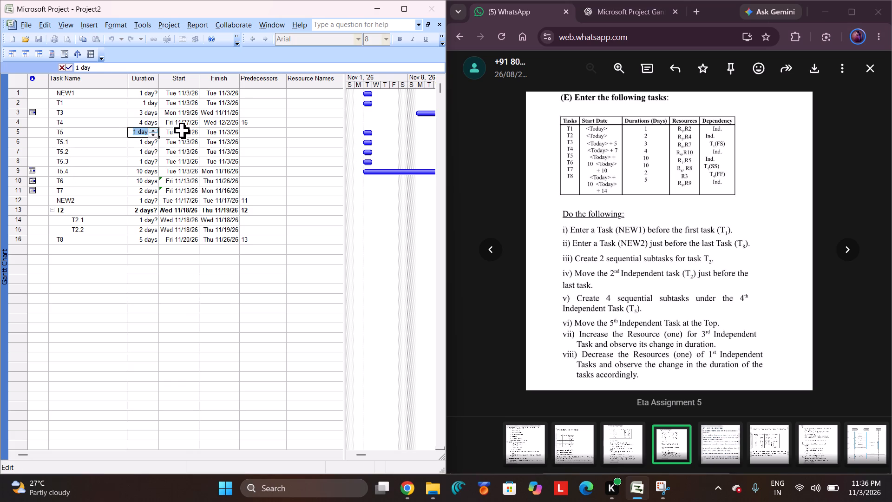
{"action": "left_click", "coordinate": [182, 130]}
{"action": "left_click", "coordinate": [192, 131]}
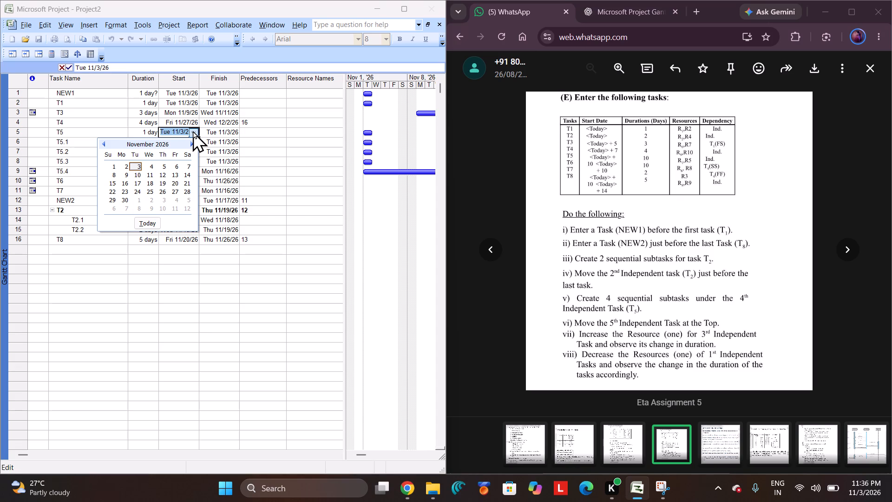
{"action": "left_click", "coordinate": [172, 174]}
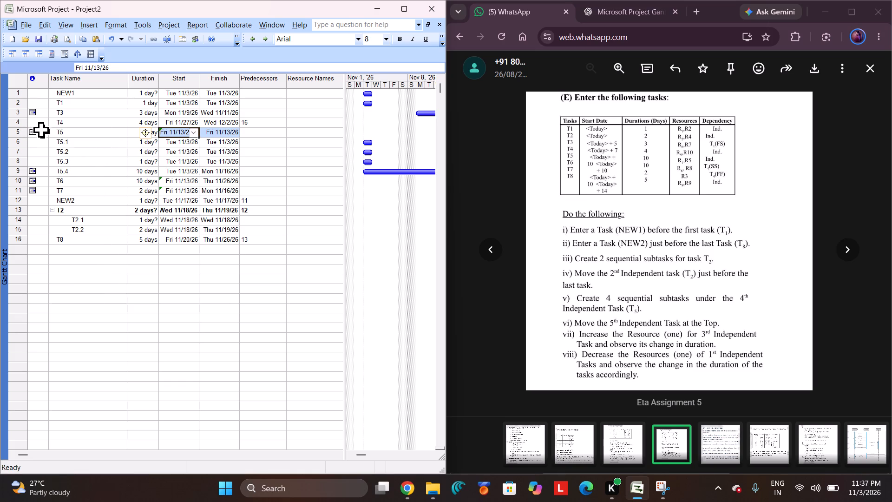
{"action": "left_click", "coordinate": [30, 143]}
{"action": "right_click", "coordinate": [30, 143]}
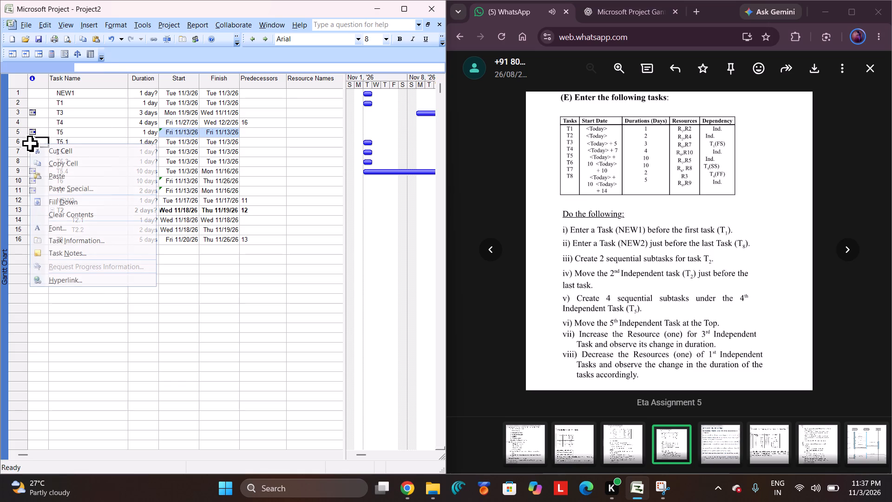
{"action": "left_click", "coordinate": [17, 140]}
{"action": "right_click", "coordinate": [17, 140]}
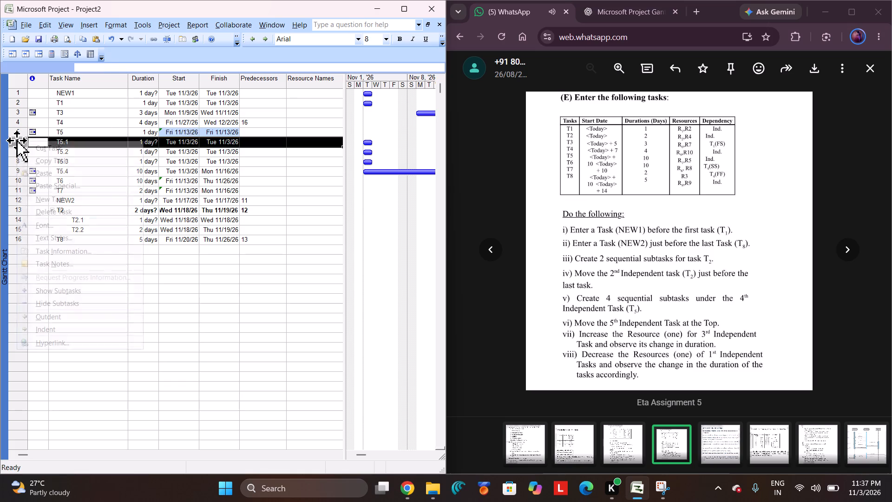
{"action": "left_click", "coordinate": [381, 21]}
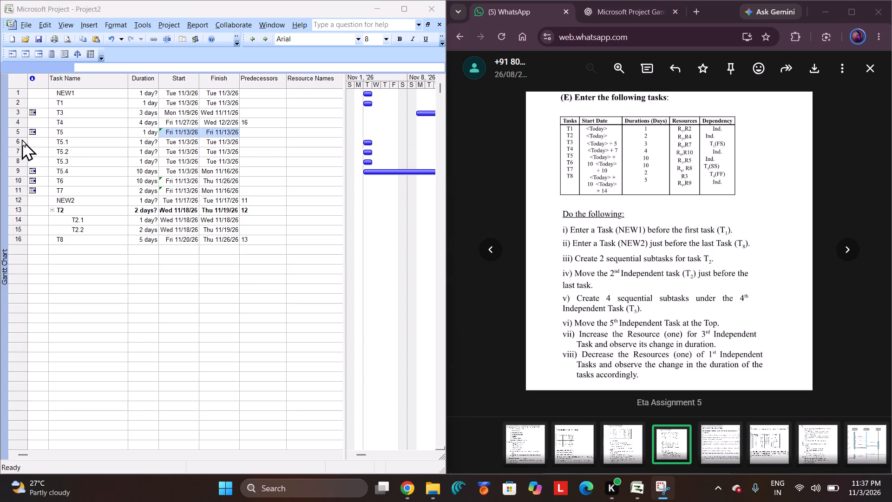
Indent T5.1, T5.2, T5.3 and T5.4 one by one as subtasks of T5.
{"action": "left_click", "coordinate": [21, 139]}
{"action": "right_click", "coordinate": [23, 139]}
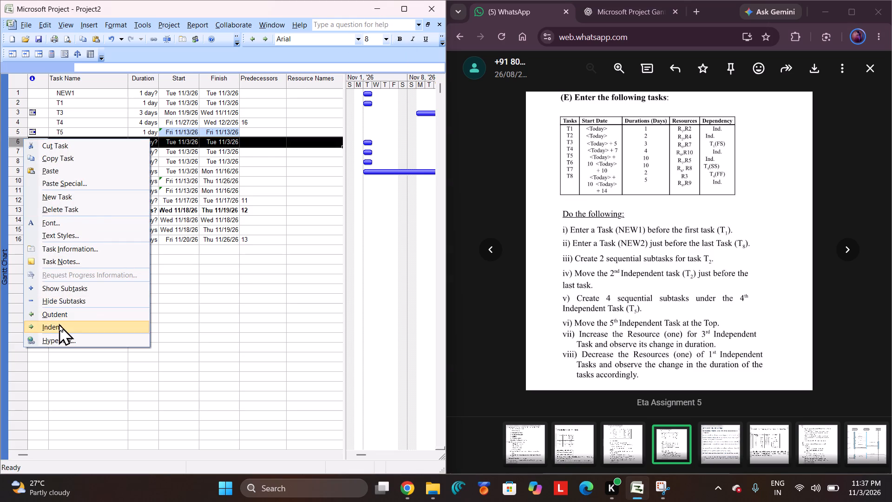
{"action": "left_click", "coordinate": [59, 325]}
{"action": "left_click", "coordinate": [22, 155]}
{"action": "right_click", "coordinate": [22, 155]}
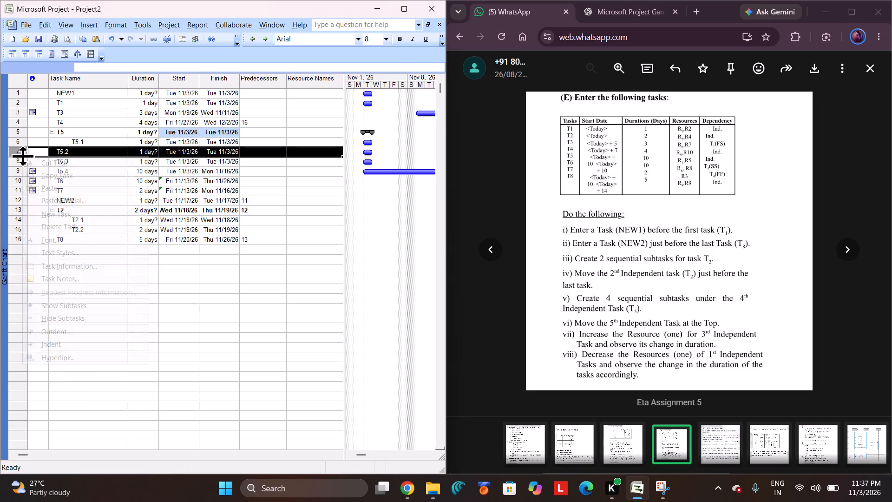
{"action": "left_click", "coordinate": [59, 344]}
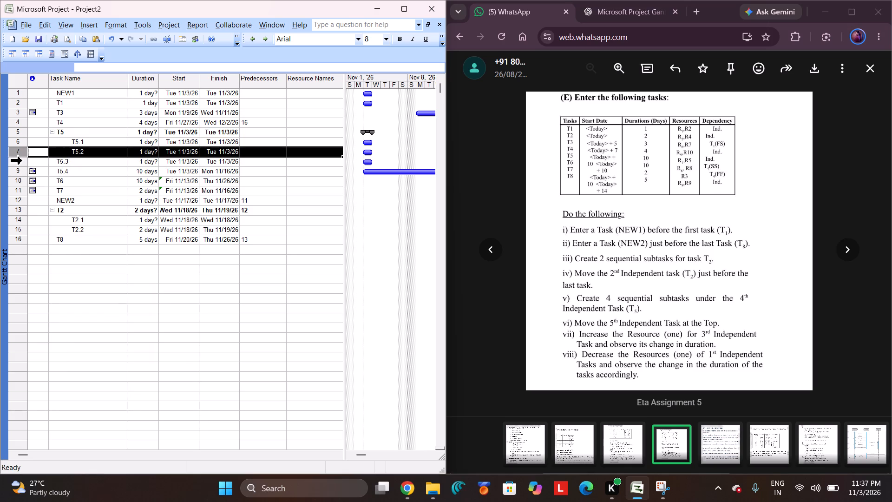
{"action": "left_click", "coordinate": [23, 160]}
{"action": "right_click", "coordinate": [23, 160]}
{"action": "left_click", "coordinate": [69, 346]}
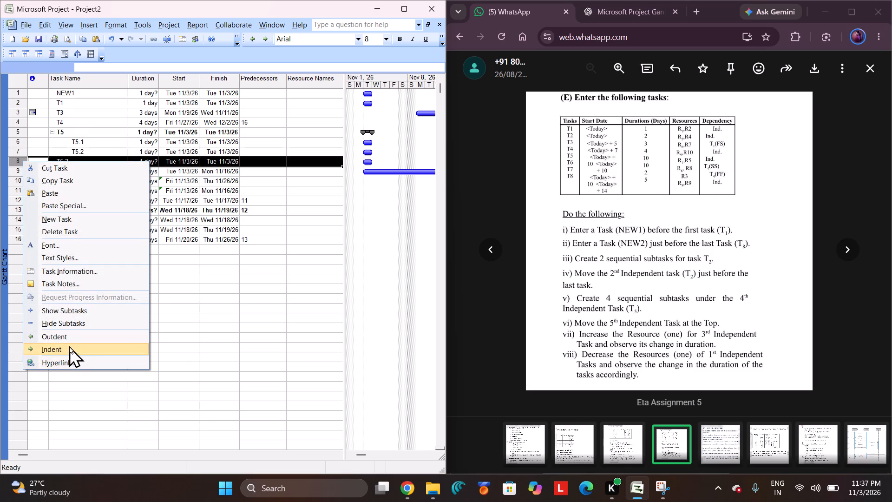
{"action": "left_click", "coordinate": [21, 167]}
{"action": "right_click", "coordinate": [21, 167]}
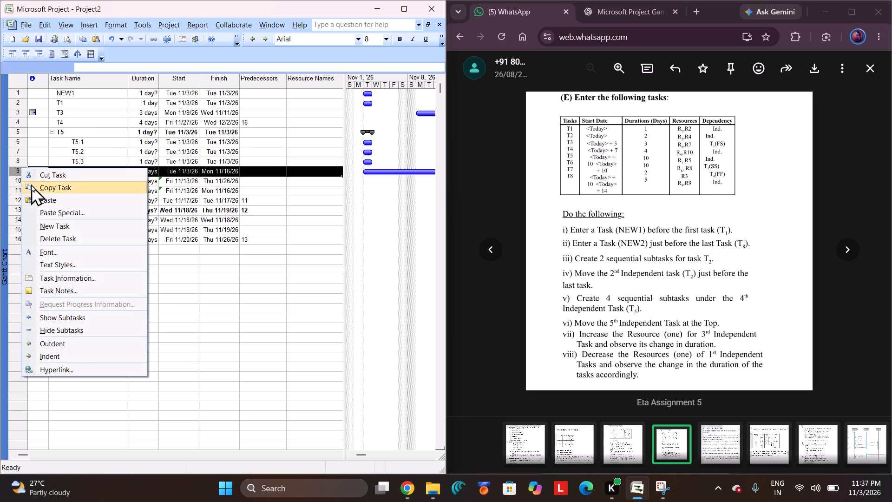
{"action": "left_click", "coordinate": [54, 356]}
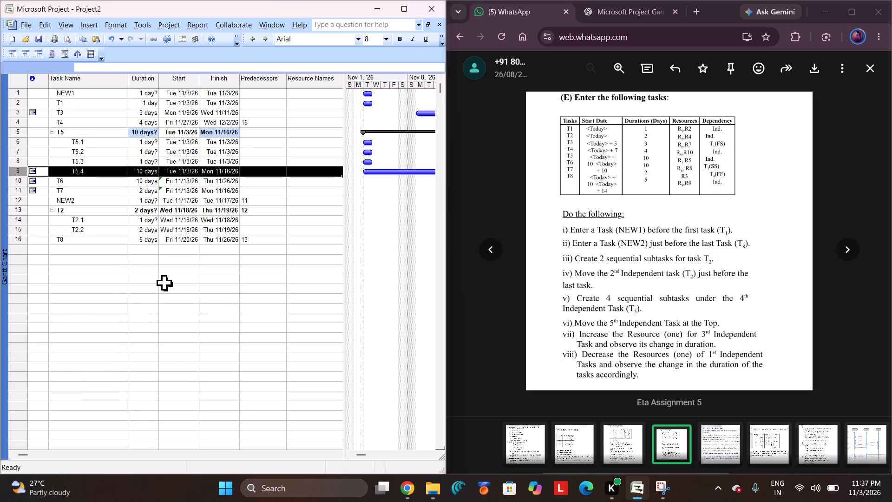
{"action": "left_click", "coordinate": [165, 282]}
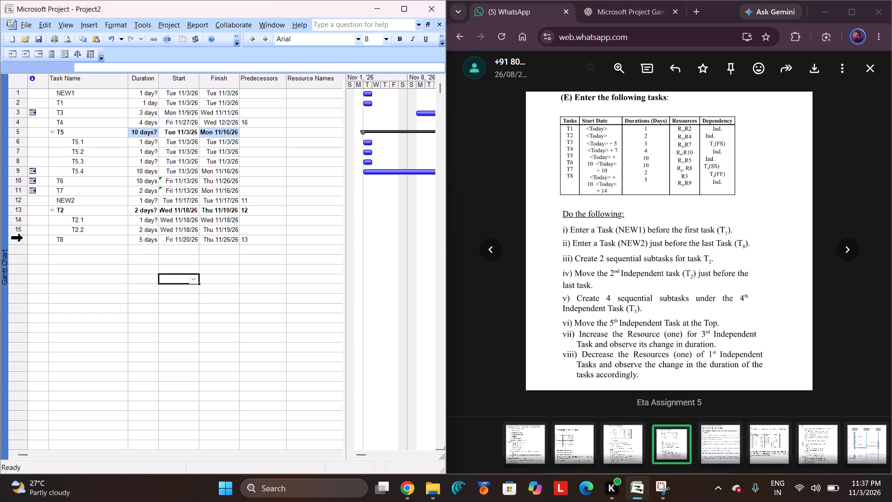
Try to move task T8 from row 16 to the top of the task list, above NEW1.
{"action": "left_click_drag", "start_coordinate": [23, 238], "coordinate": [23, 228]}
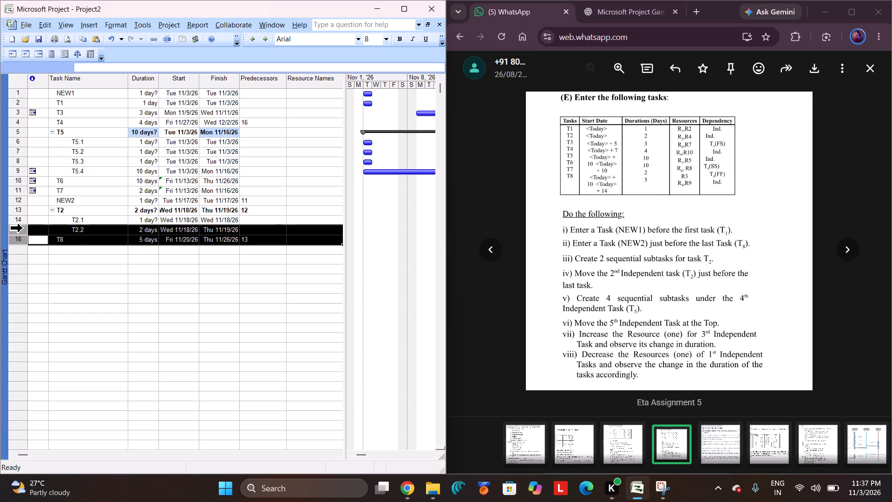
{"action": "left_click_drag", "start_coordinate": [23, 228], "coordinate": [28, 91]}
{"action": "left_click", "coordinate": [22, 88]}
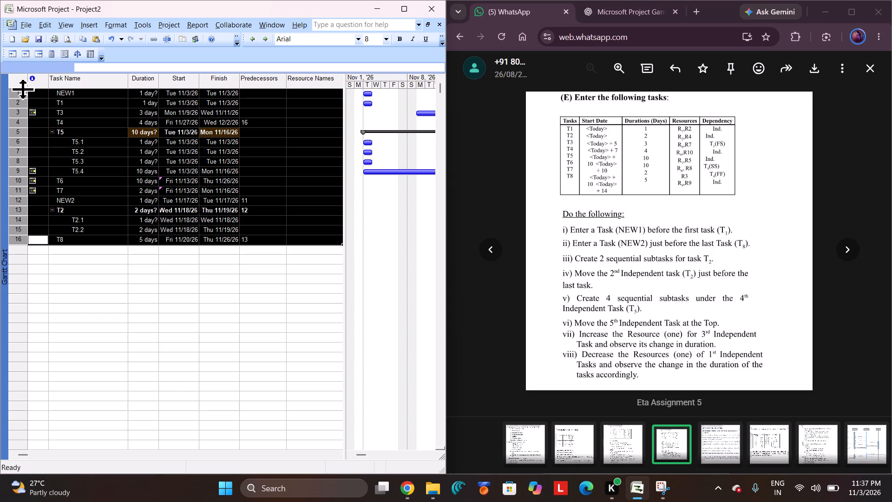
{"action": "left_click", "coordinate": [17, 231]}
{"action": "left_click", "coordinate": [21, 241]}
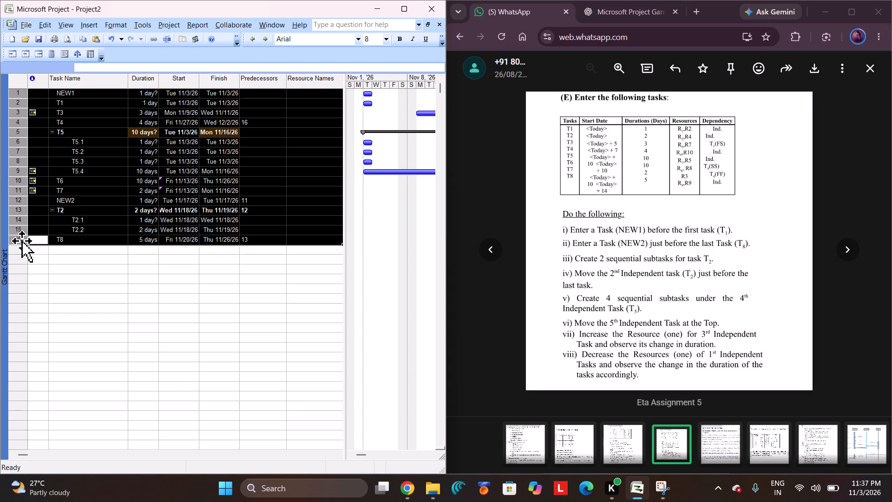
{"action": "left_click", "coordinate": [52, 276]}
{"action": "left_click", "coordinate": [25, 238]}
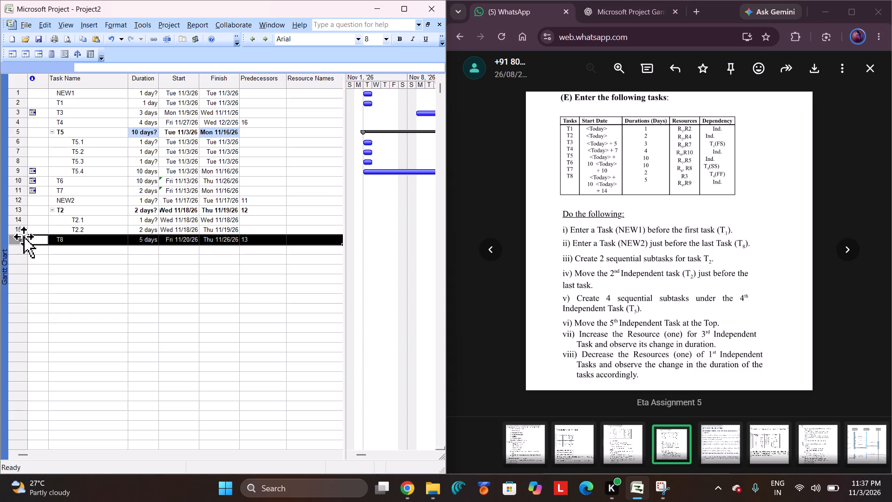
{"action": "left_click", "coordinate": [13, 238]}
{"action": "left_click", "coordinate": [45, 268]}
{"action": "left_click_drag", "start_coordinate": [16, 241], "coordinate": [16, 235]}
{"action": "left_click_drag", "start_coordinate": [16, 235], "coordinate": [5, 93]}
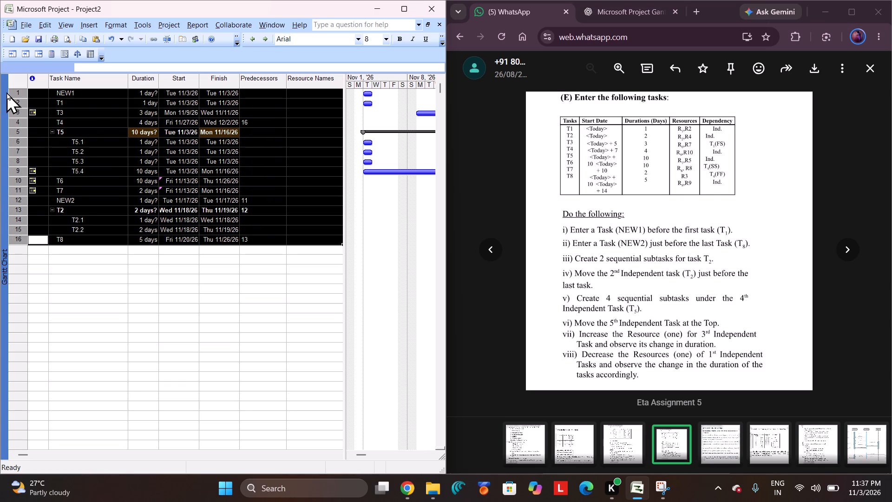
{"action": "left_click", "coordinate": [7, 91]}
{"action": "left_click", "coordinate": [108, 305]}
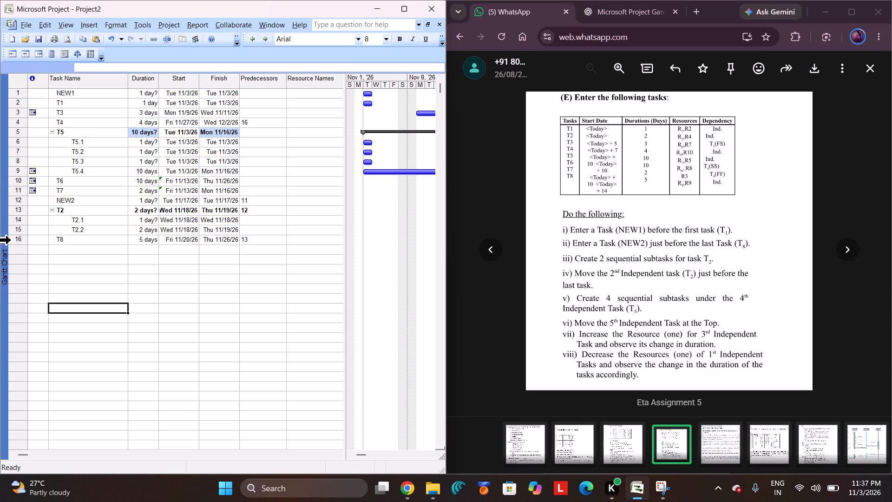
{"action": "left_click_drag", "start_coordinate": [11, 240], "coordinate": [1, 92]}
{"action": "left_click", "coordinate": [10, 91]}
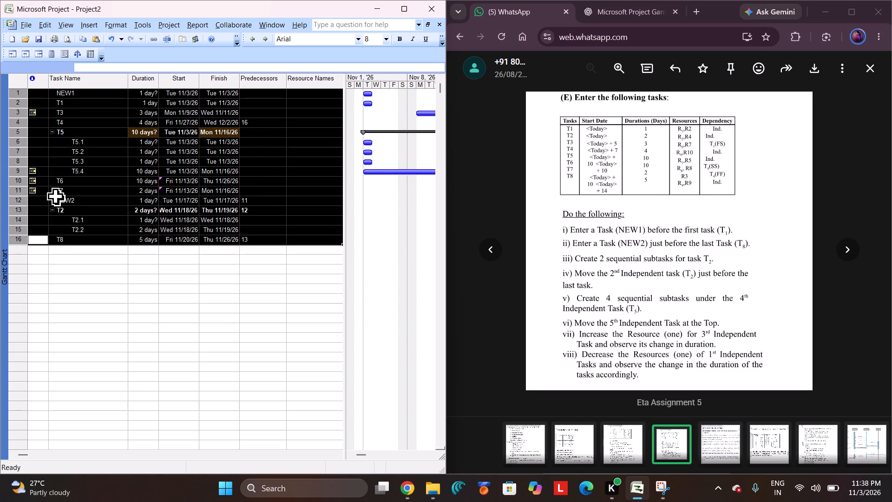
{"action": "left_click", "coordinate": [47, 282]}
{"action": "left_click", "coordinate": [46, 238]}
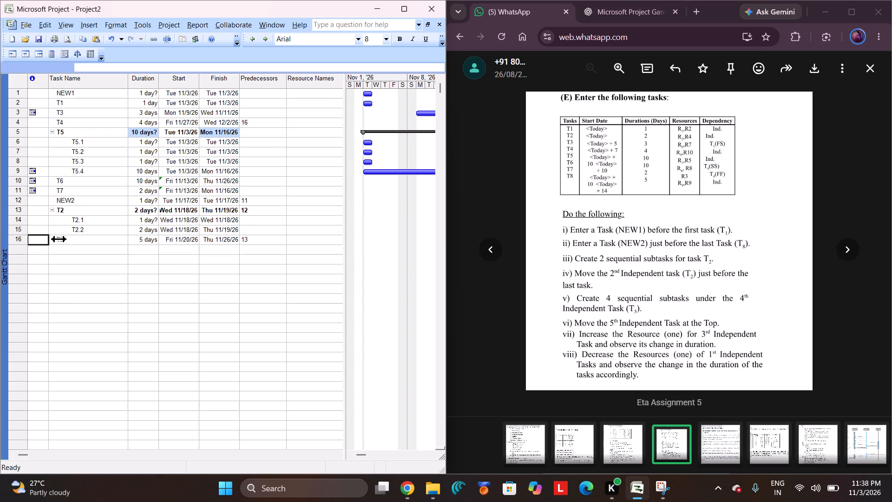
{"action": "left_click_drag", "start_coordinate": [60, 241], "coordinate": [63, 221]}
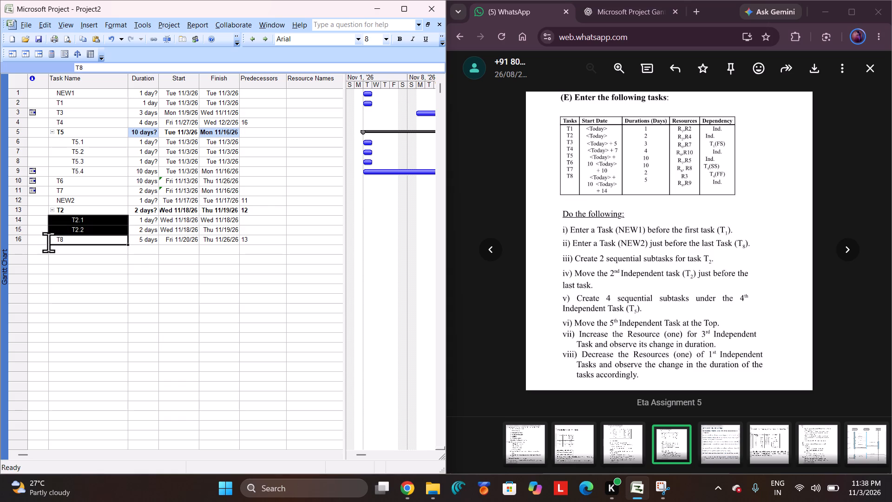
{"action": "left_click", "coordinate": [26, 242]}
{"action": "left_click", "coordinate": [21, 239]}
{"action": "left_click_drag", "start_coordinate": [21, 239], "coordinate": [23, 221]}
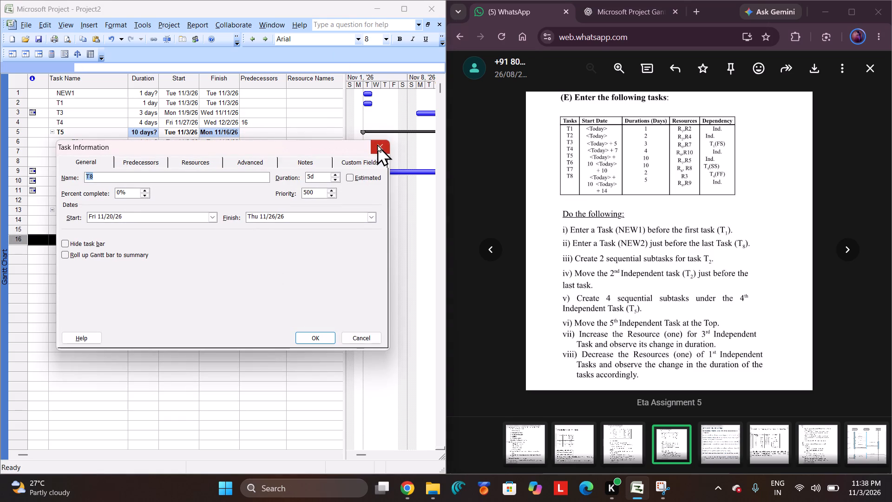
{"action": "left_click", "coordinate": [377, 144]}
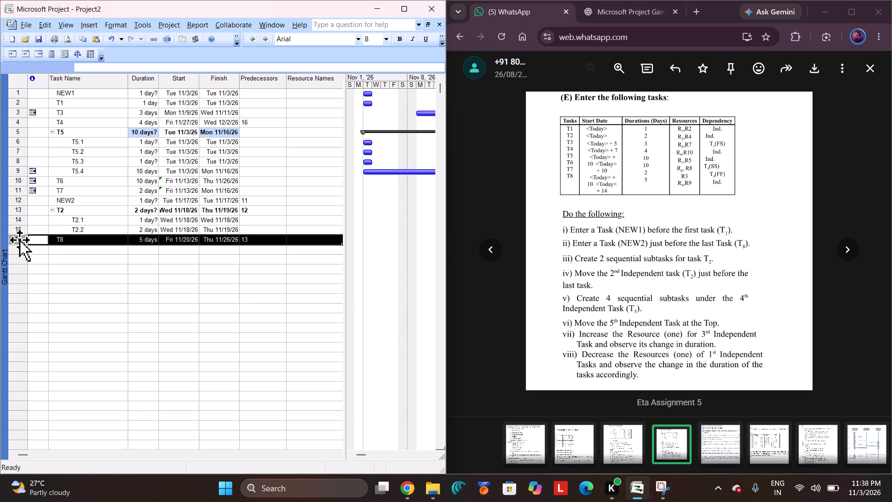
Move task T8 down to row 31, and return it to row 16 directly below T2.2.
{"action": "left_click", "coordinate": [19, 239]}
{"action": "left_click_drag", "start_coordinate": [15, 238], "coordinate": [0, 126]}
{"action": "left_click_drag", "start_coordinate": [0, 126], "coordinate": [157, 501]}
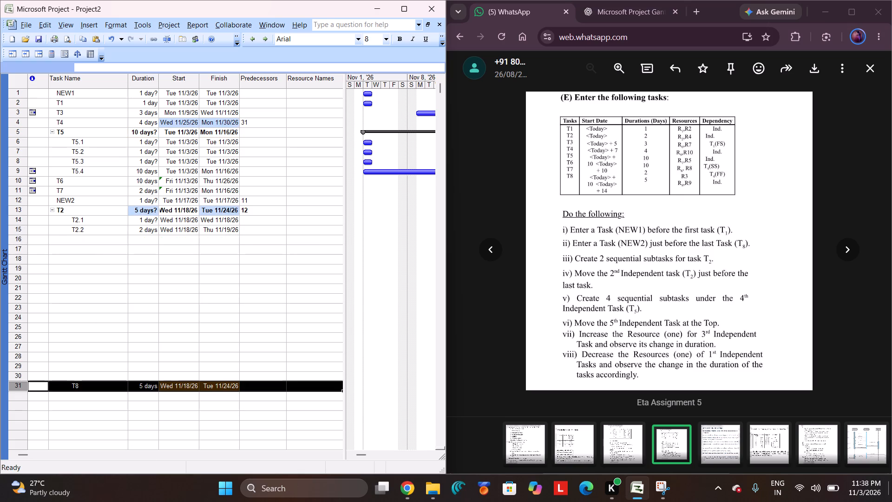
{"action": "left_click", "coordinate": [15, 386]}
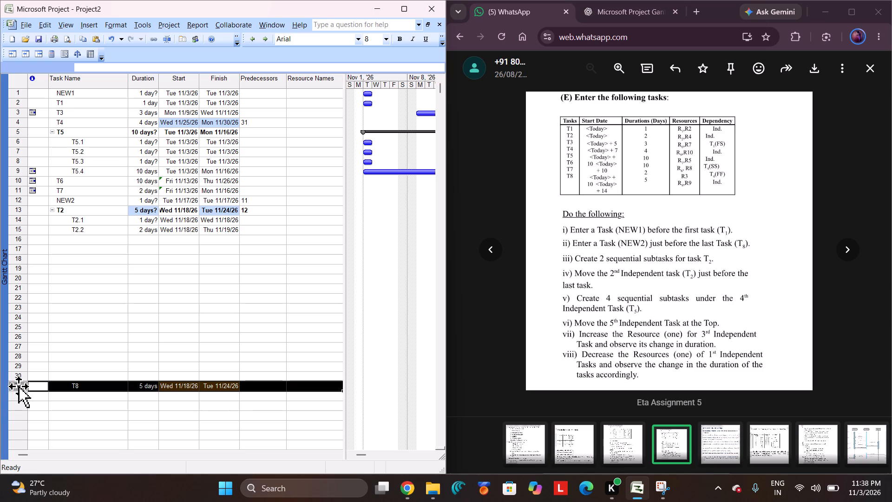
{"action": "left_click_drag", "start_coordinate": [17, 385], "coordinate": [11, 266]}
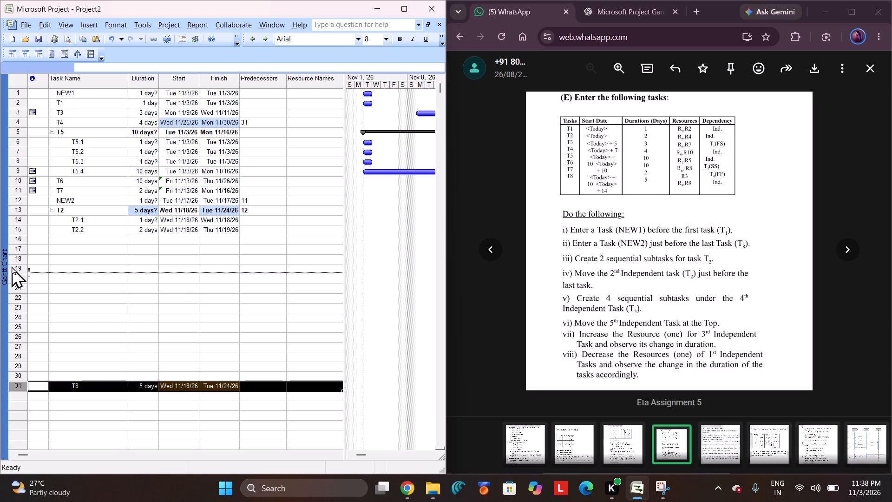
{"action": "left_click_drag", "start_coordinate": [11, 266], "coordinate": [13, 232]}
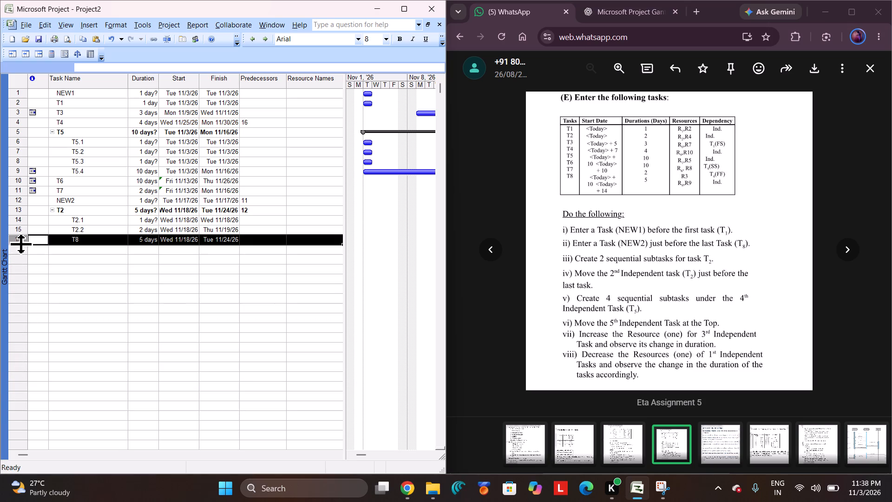
Move task T8 from row 16 to row 1, above NEW1 at the top of the task list.
{"action": "left_click_drag", "start_coordinate": [21, 240], "coordinate": [0, 125]}
{"action": "left_click_drag", "start_coordinate": [0, 125], "coordinate": [39, 218]}
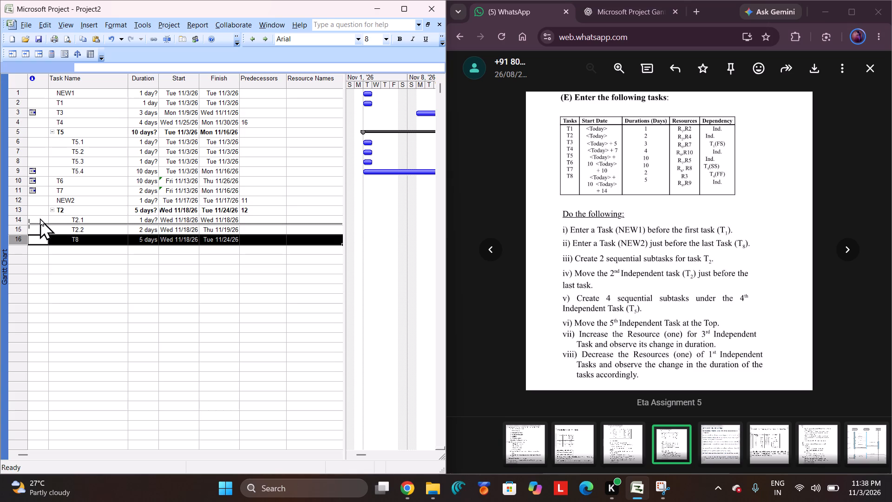
{"action": "left_click_drag", "start_coordinate": [39, 218], "coordinate": [30, 95]}
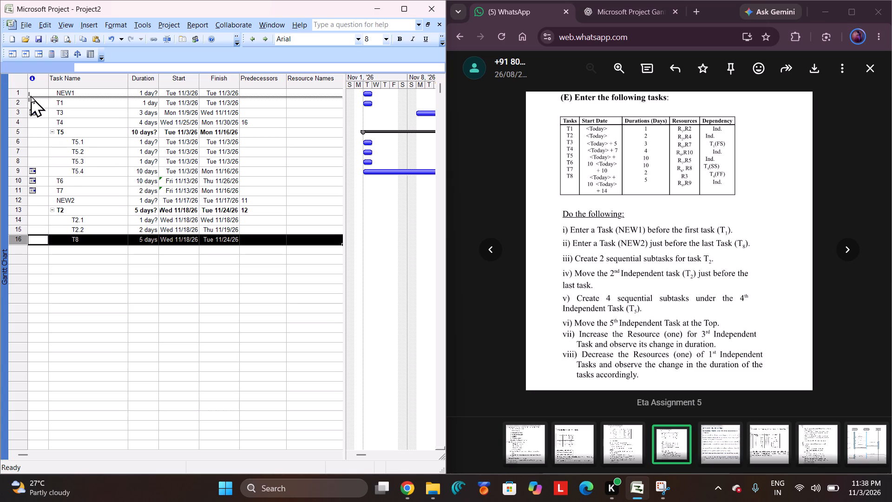
{"action": "left_click_drag", "start_coordinate": [30, 95], "coordinate": [30, 86]}
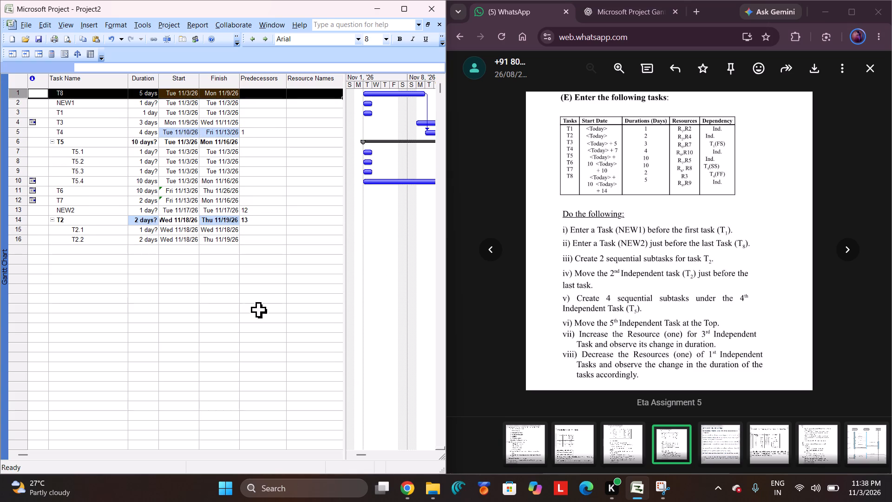
{"action": "left_click", "coordinate": [237, 314]}
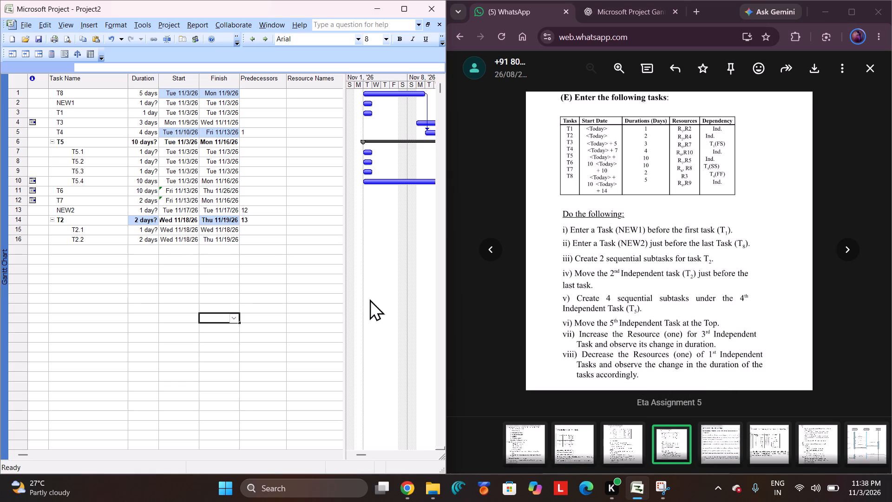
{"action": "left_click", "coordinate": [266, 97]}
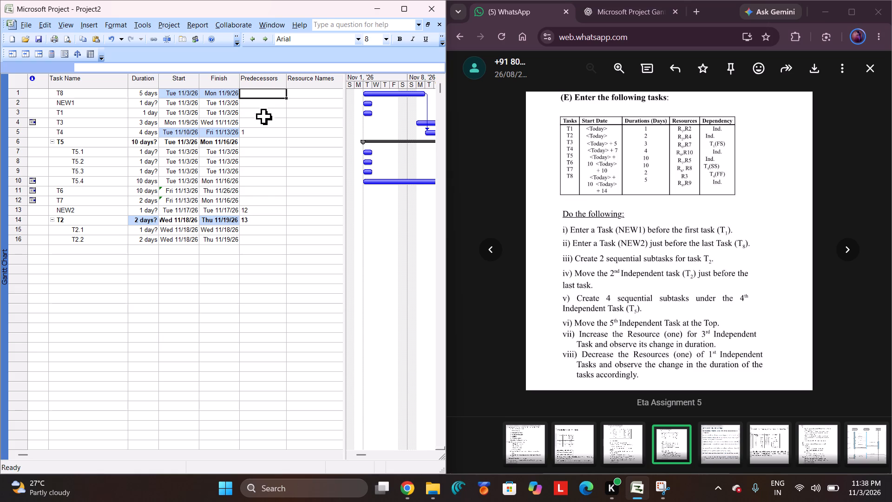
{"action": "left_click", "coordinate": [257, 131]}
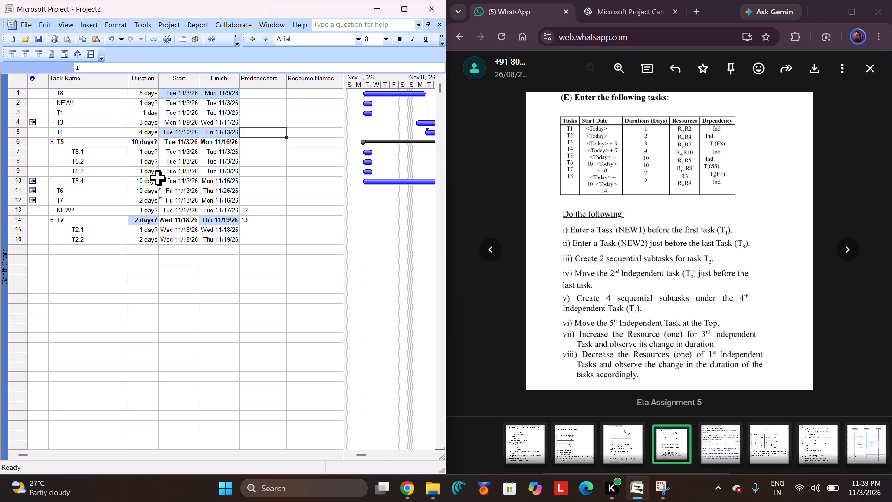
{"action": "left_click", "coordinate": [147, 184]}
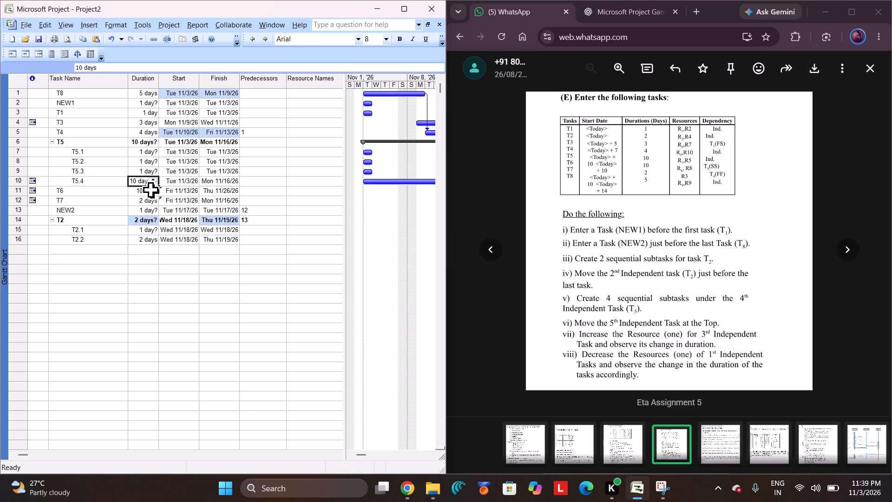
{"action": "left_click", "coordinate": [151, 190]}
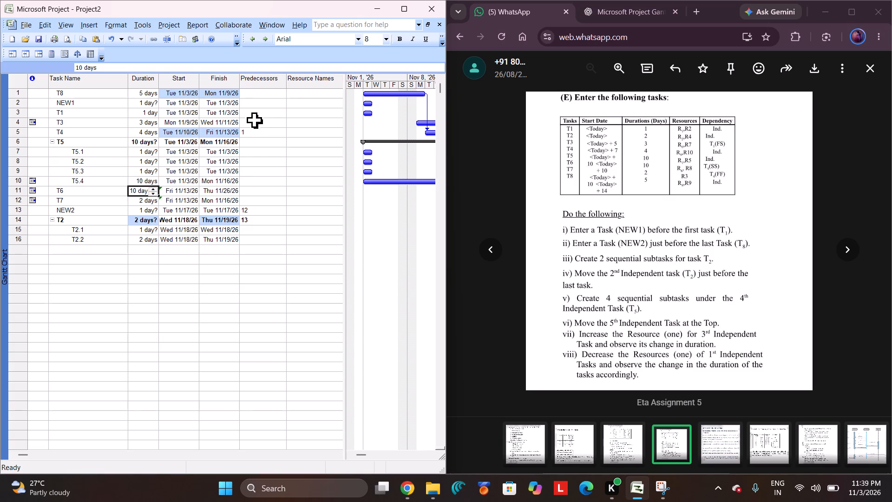
Clear the existing predecessor entries of tasks T4, NEW2 and T2.
{"action": "left_click", "coordinate": [256, 132]}
{"action": "left_click", "coordinate": [255, 132]}
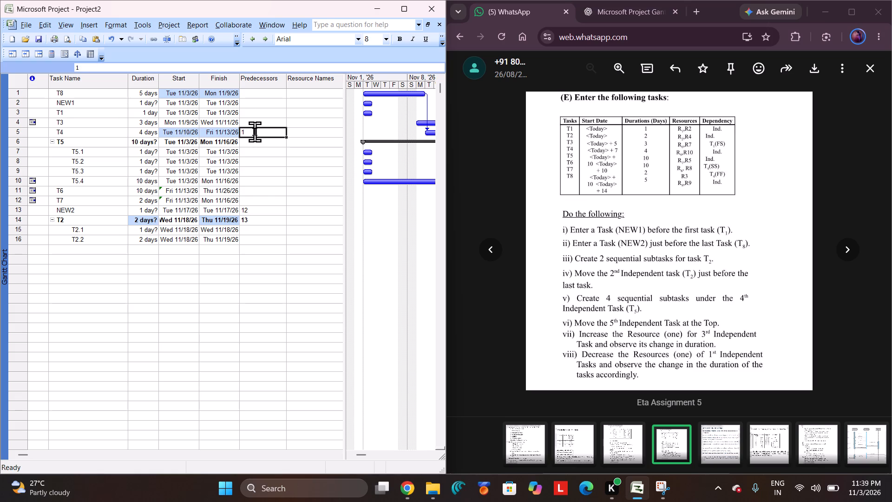
{"action": "key", "text": "BackSpace"}
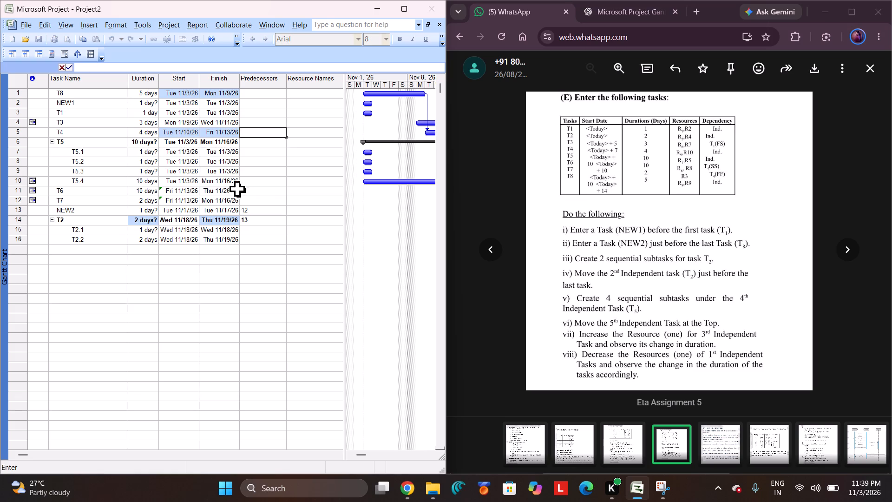
{"action": "left_click", "coordinate": [259, 216]}
{"action": "left_click", "coordinate": [257, 211]}
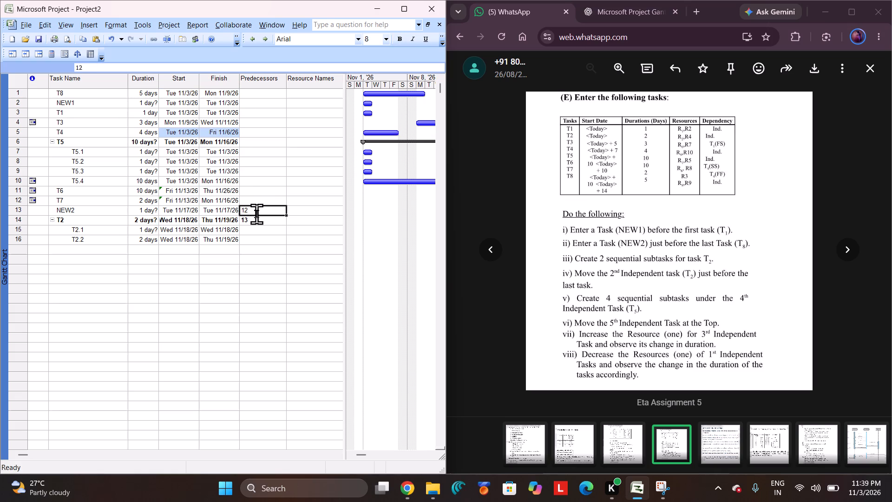
{"action": "left_click", "coordinate": [254, 210]}
{"action": "key", "text": "BackSpace"}
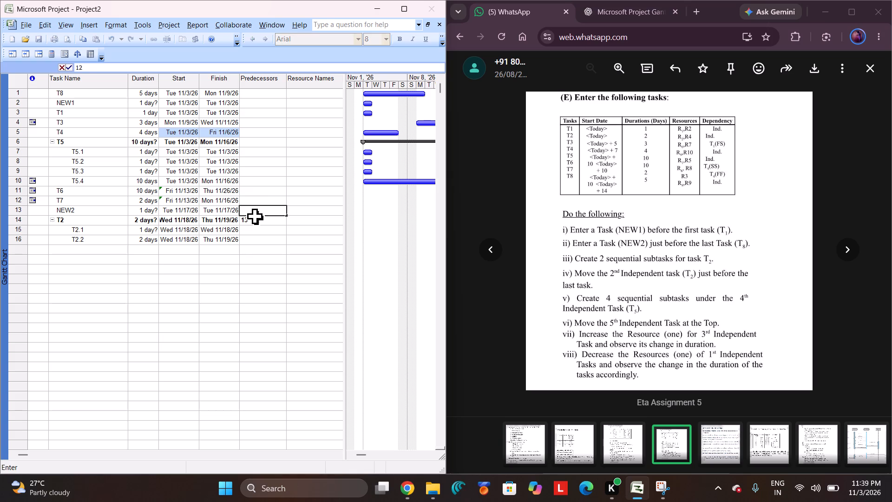
{"action": "left_click", "coordinate": [255, 218]}
{"action": "left_click", "coordinate": [255, 218]}
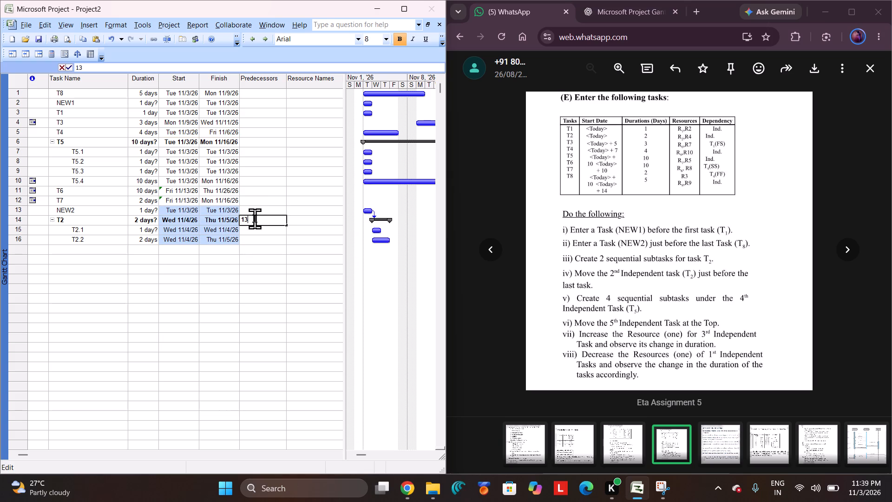
{"action": "left_click", "coordinate": [255, 218]}
{"action": "key", "text": "BackSpace"}
{"action": "key", "text": "BackSpace"}
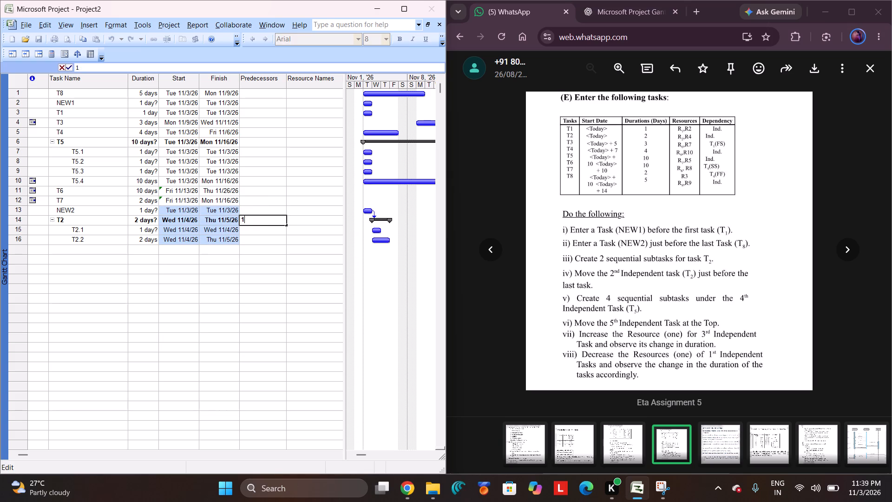
{"action": "left_click", "coordinate": [255, 96]}
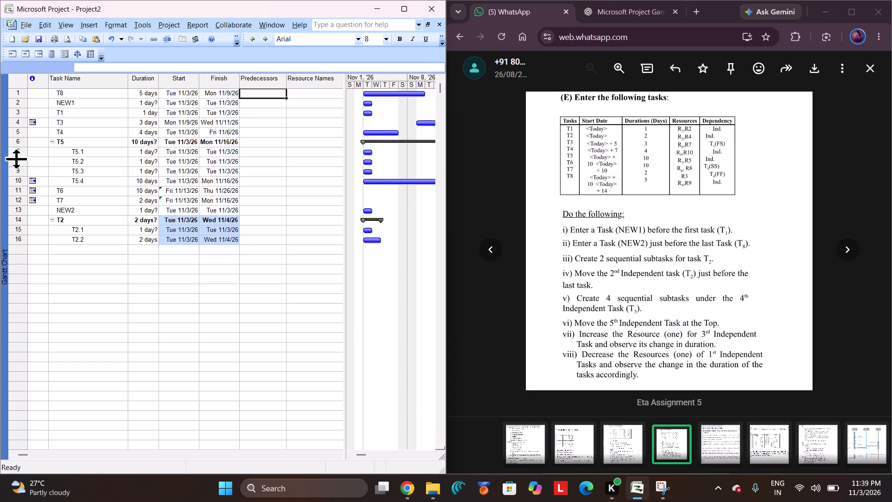
Enter 3 as the predecessor of task T3, making it depend on T1.
{"action": "left_click", "coordinate": [252, 125]}
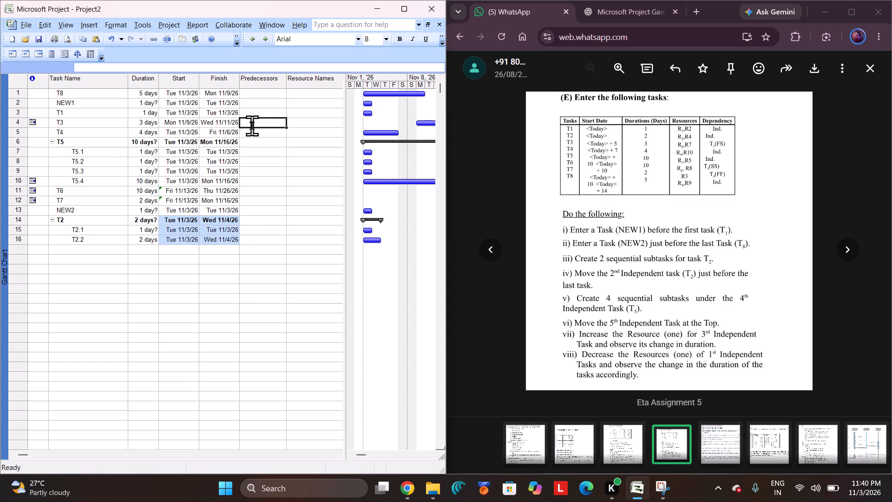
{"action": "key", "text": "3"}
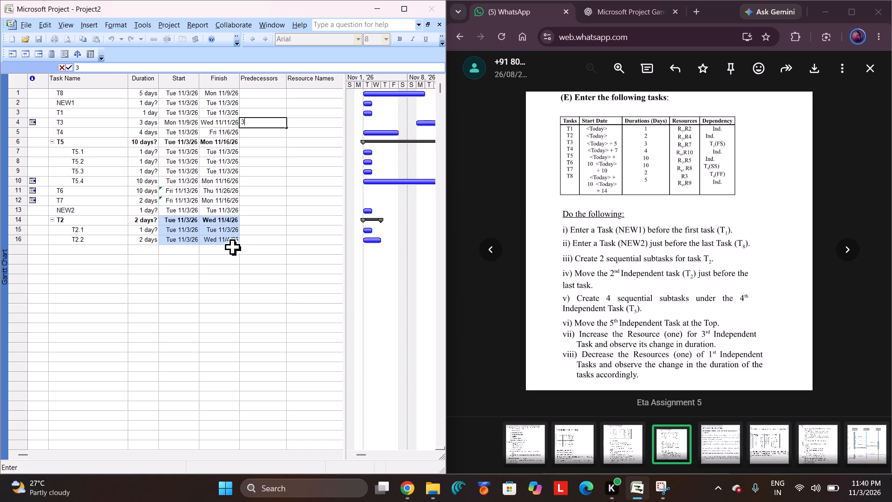
Set the predecessor of T6 to 5SS, a start-to-start link with T4 in row 5.
{"action": "left_click", "coordinate": [268, 192]}
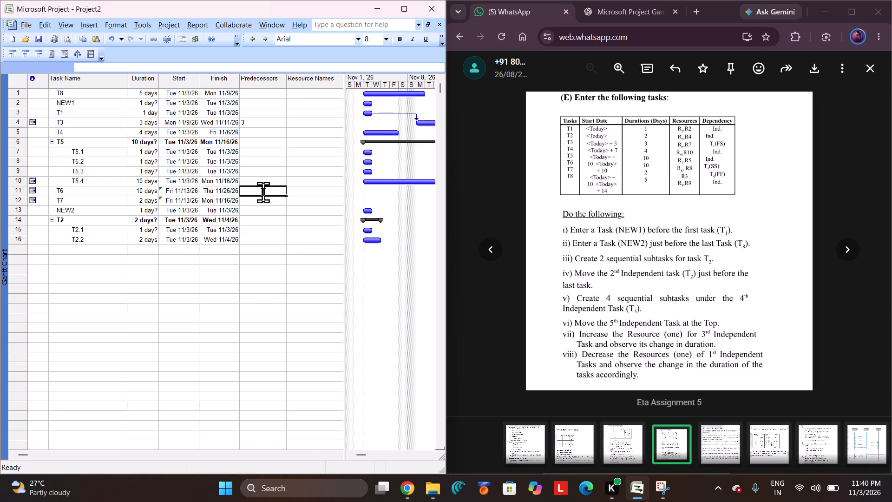
{"action": "key", "text": "5"}
{"action": "type", "text": "SS"}
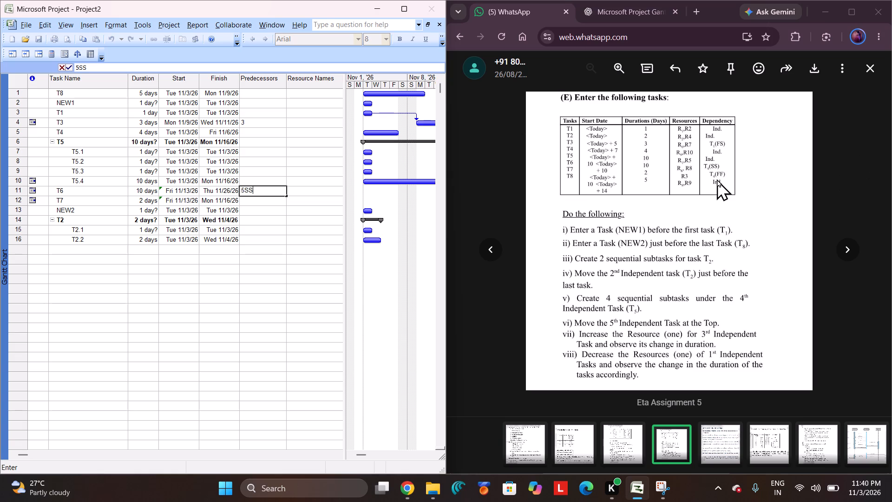
{"action": "left_click", "coordinate": [256, 207]}
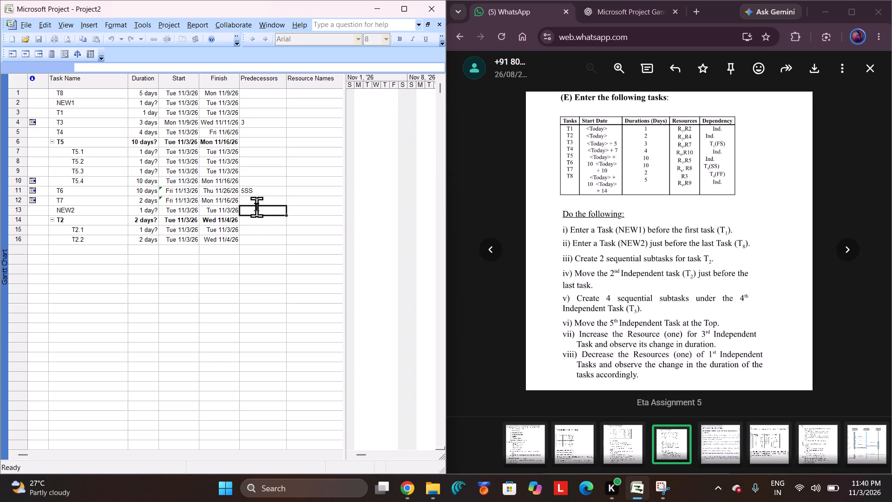
Set the predecessor of T7 to 5FF, a finish-to-finish link with T4 in row 5.
{"action": "left_click", "coordinate": [256, 204]}
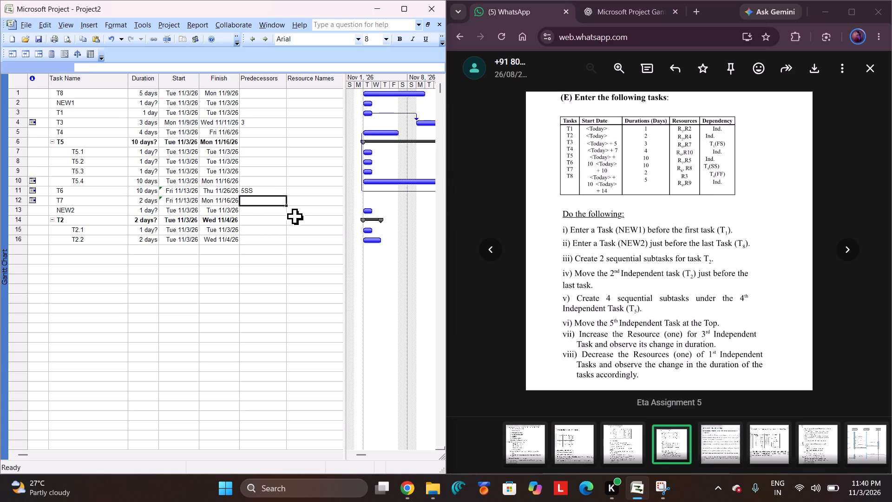
{"action": "key", "text": "5"}
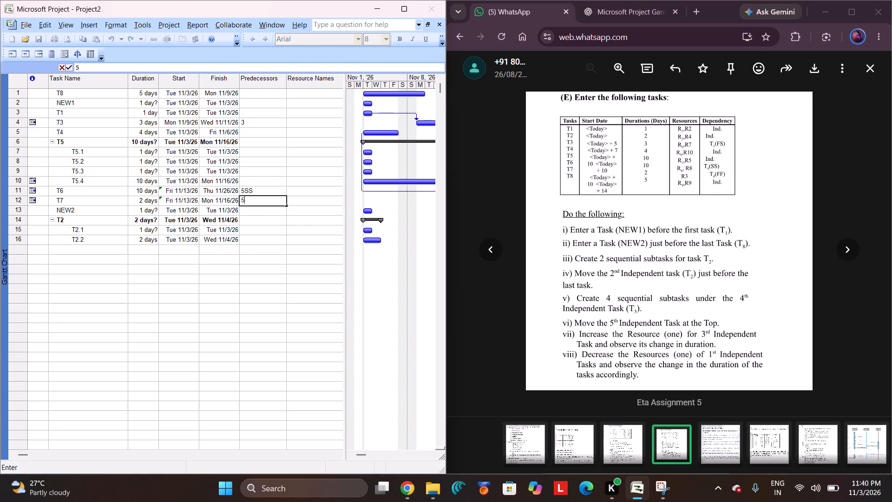
{"action": "type", "text": "FF"}
{"action": "left_click", "coordinate": [303, 92]}
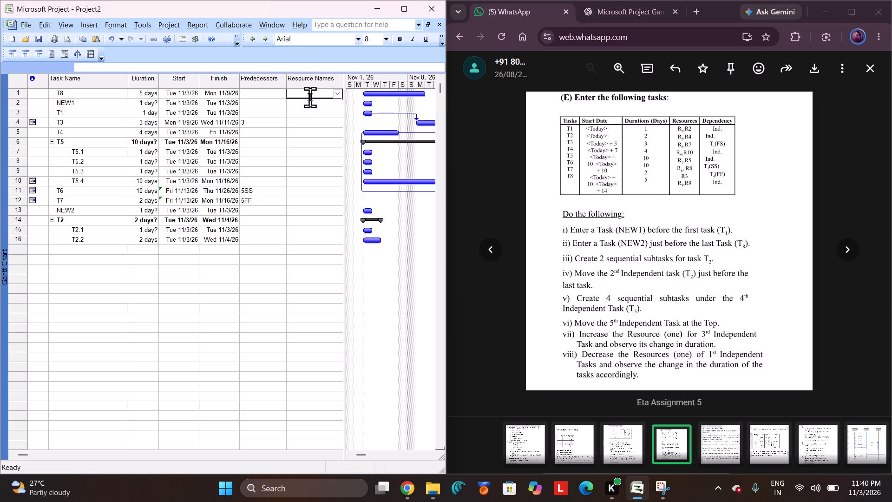
In the Resource Sheet, enter the resources R1, R2, R3, R4 and R5 in rows 1 to 5.
{"action": "left_click", "coordinate": [86, 23]}
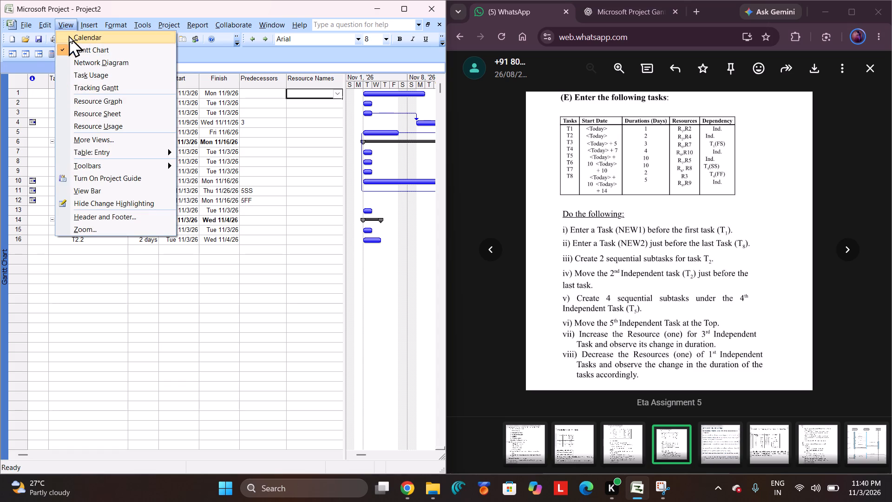
{"action": "left_click", "coordinate": [99, 113]}
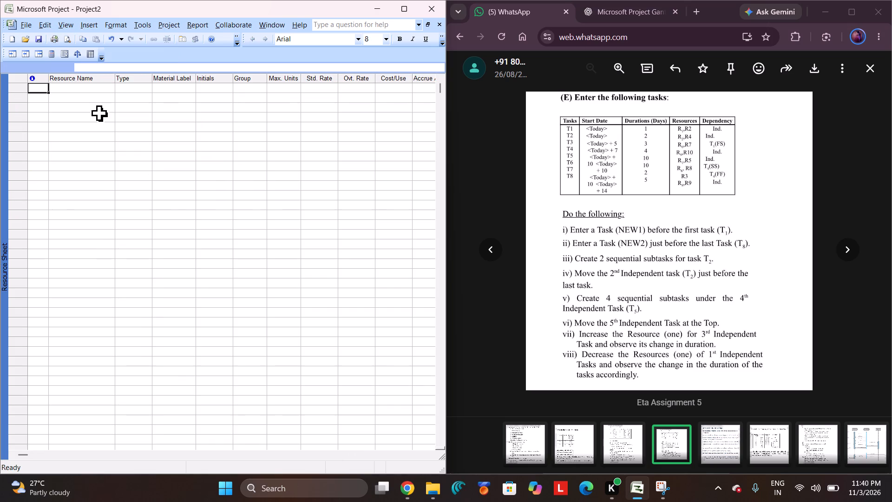
{"action": "left_click", "coordinate": [84, 93]}
{"action": "left_click", "coordinate": [83, 88]}
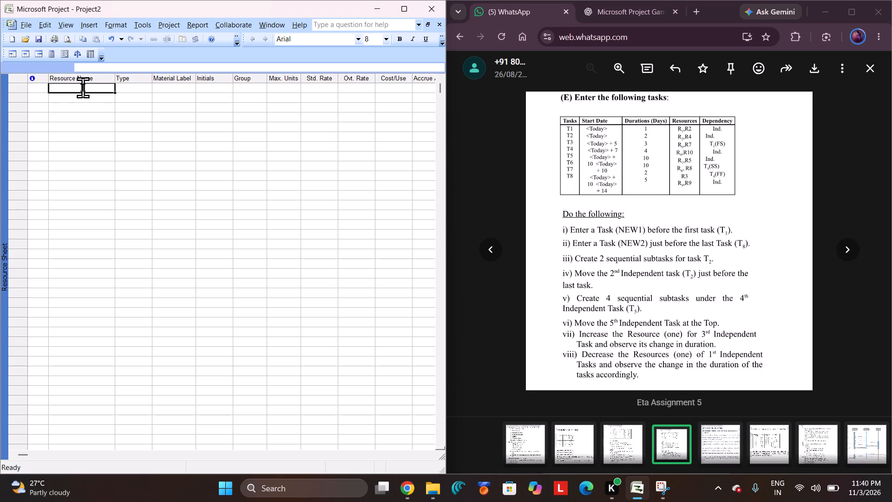
{"action": "key", "text": "r"}
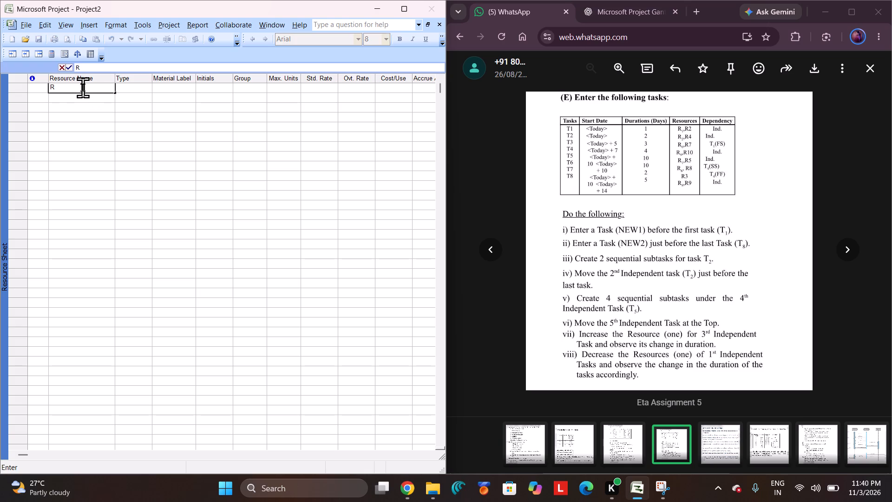
{"action": "key", "text": "1"}
{"action": "key", "text": "Down"}
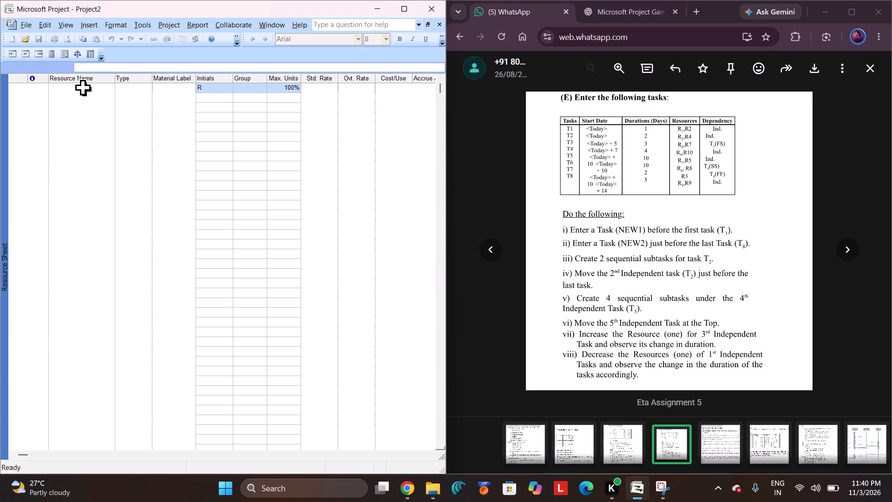
{"action": "type", "text": "R2"}
{"action": "key", "text": "Down"}
{"action": "type", "text": "R3"}
{"action": "key", "text": "Down"}
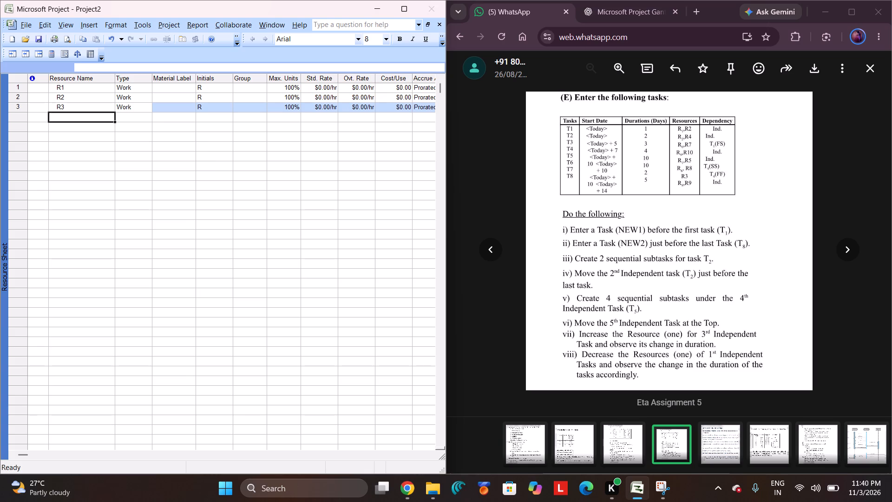
{"action": "type", "text": "R4"}
{"action": "key", "text": "Down"}
{"action": "type", "text": "R5"}
{"action": "key", "text": "Down"}
Add the resources R6, R7, R8, R9 and R10 below R5 in the Resource Sheet.
{"action": "type", "text": "R6"}
{"action": "key", "text": "Down"}
{"action": "type", "text": "R7"}
{"action": "key", "text": "Down"}
{"action": "type", "text": "R8"}
{"action": "key", "text": "Down"}
{"action": "type", "text": "R9"}
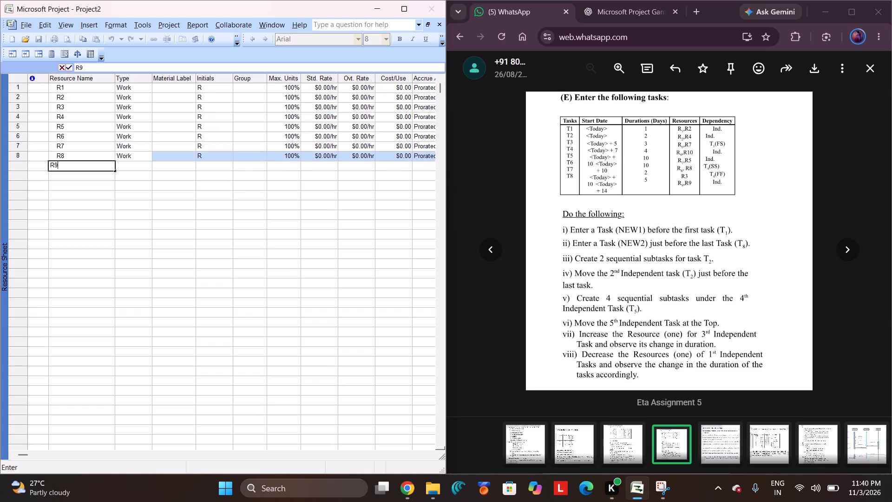
{"action": "key", "text": "Down"}
{"action": "type", "text": "R10"}
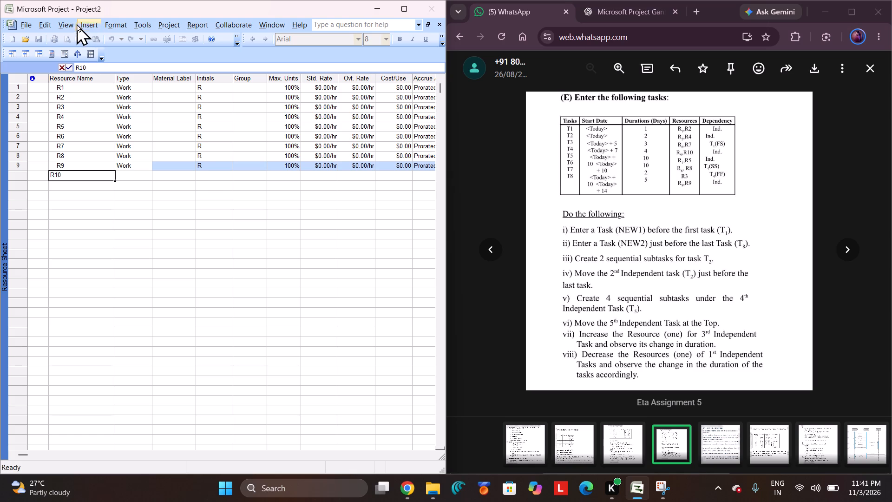
{"action": "left_click", "coordinate": [70, 24]}
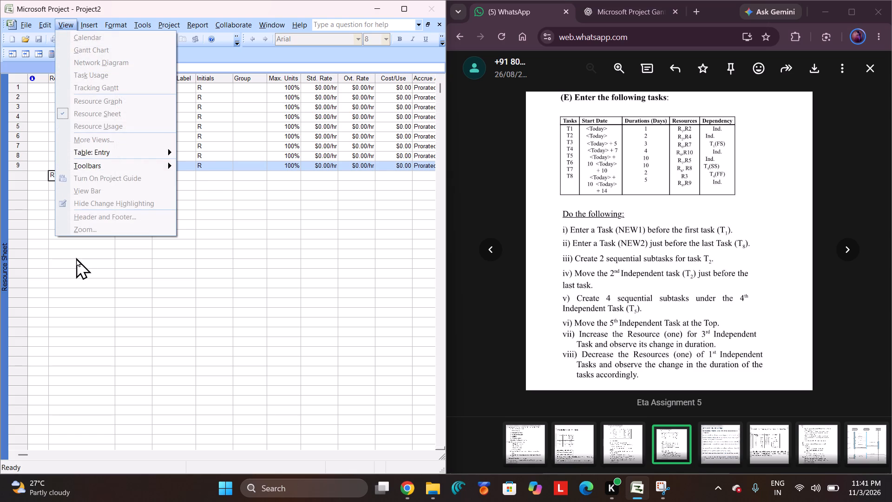
{"action": "left_click", "coordinate": [76, 258]}
Back in the Gantt Chart view, assign resources R1,R2 to task T1 and R2,R4 to task T2.
{"action": "left_click", "coordinate": [67, 27]}
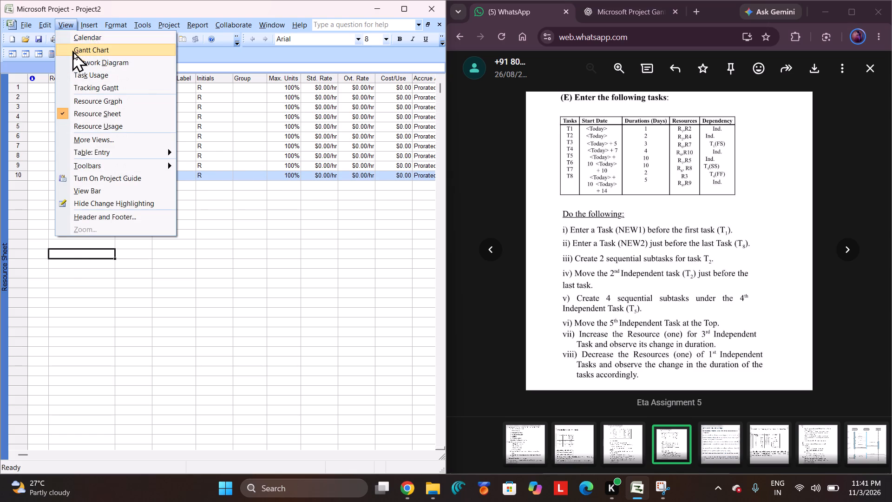
{"action": "left_click", "coordinate": [73, 53]}
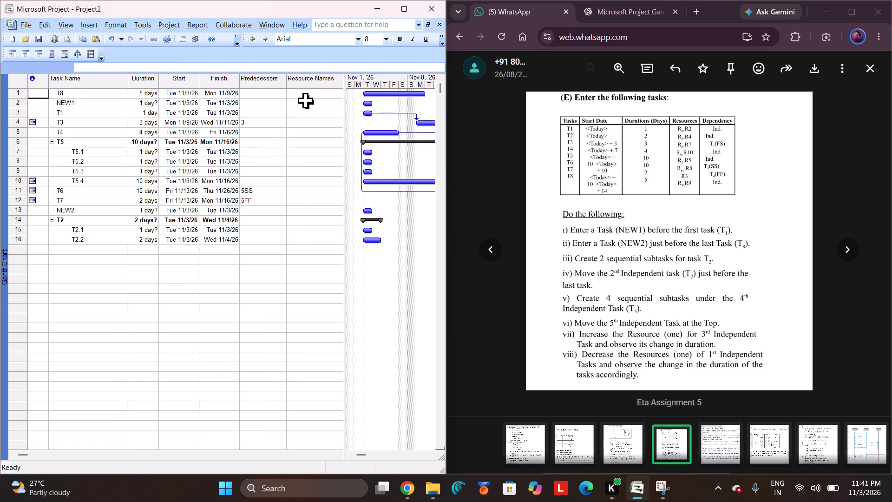
{"action": "left_click", "coordinate": [305, 100]}
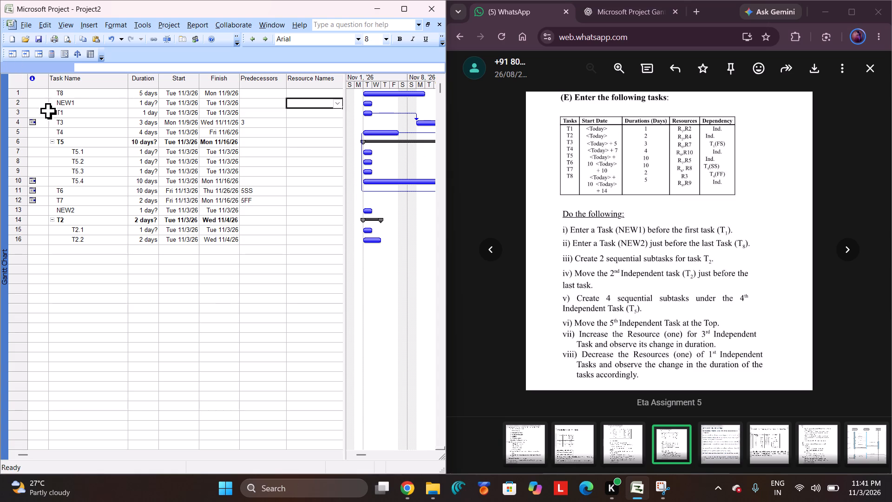
{"action": "left_click", "coordinate": [296, 116]}
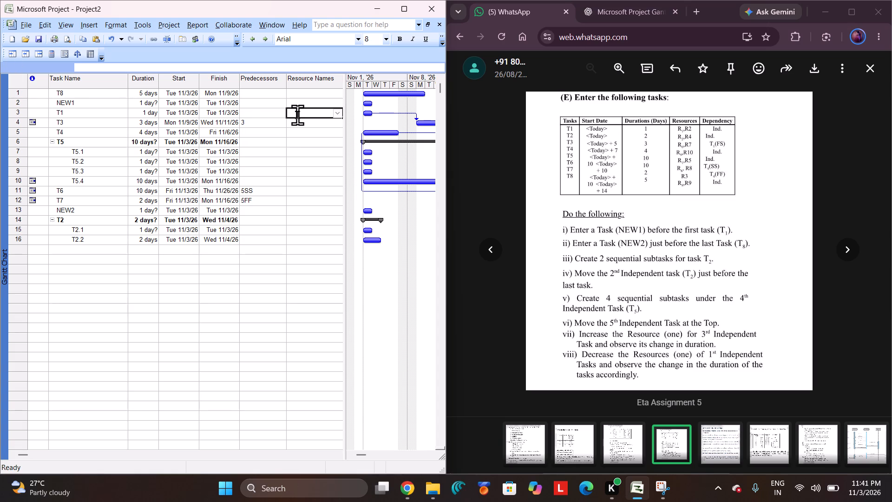
{"action": "type", "text": "R1,"}
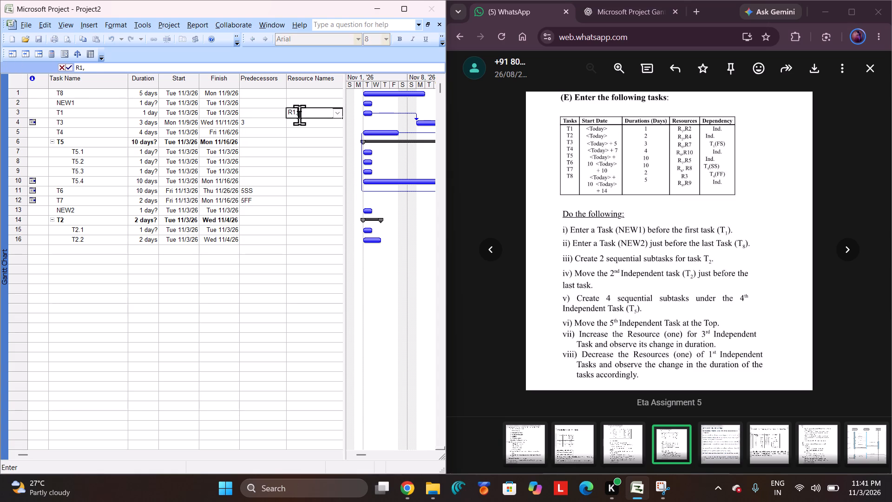
{"action": "type", "text": "R2"}
{"action": "left_click", "coordinate": [297, 220]}
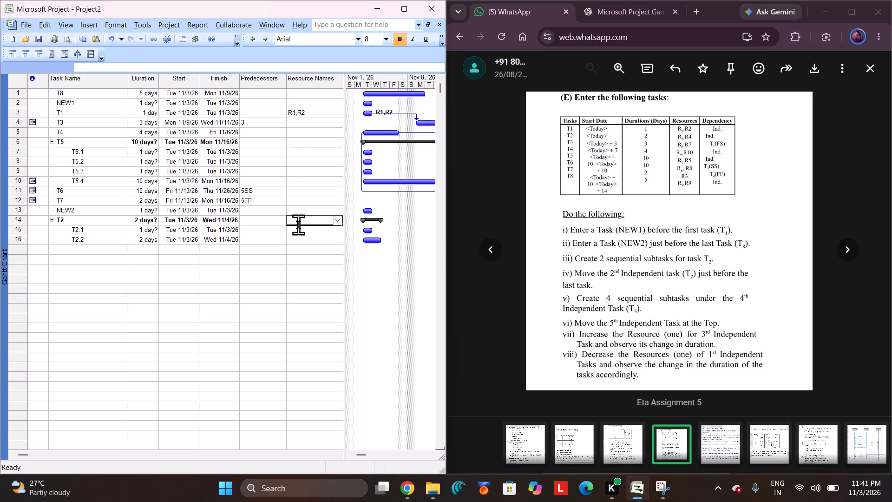
{"action": "type", "text": "R2,R4"}
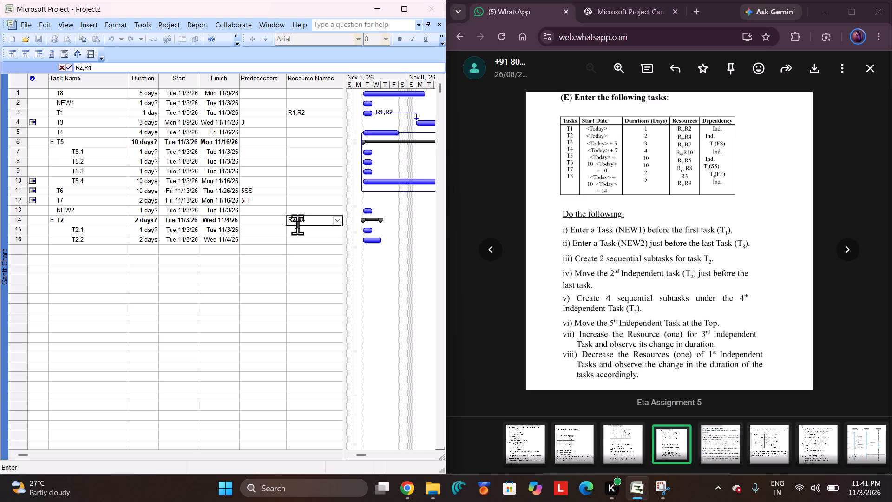
Assign resources R6,R7 to task T3 and R9,R10 to task T4.
{"action": "left_click", "coordinate": [295, 126]}
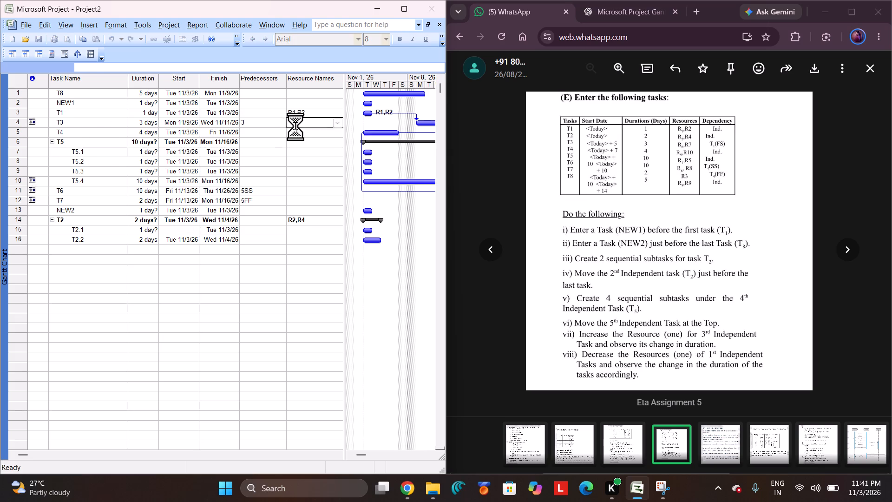
{"action": "type", "text": "R6"}
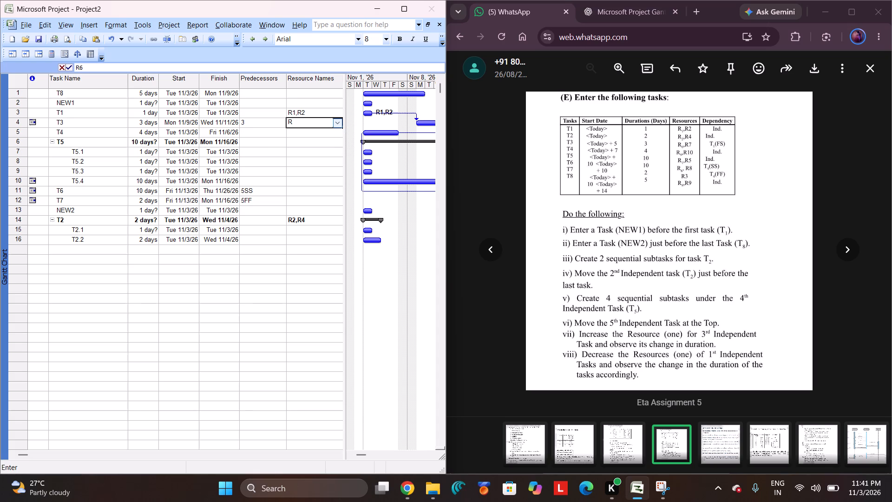
{"action": "type", "text": ",R7"}
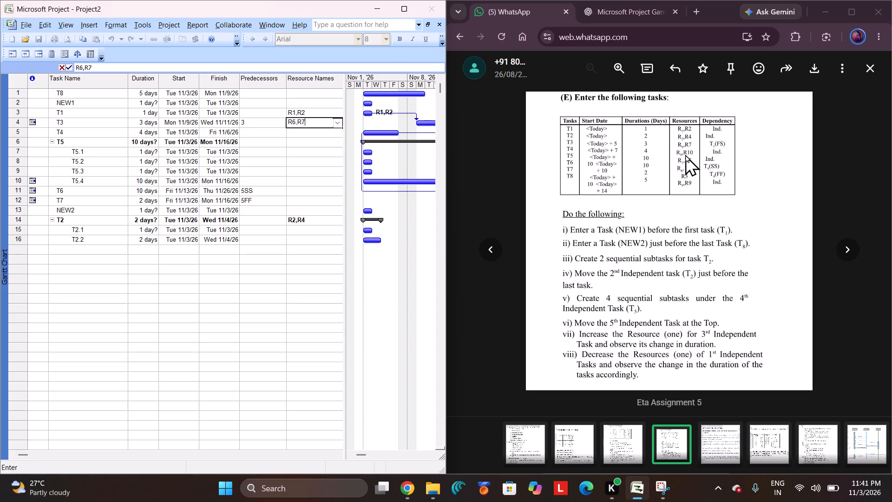
{"action": "left_click", "coordinate": [310, 134]}
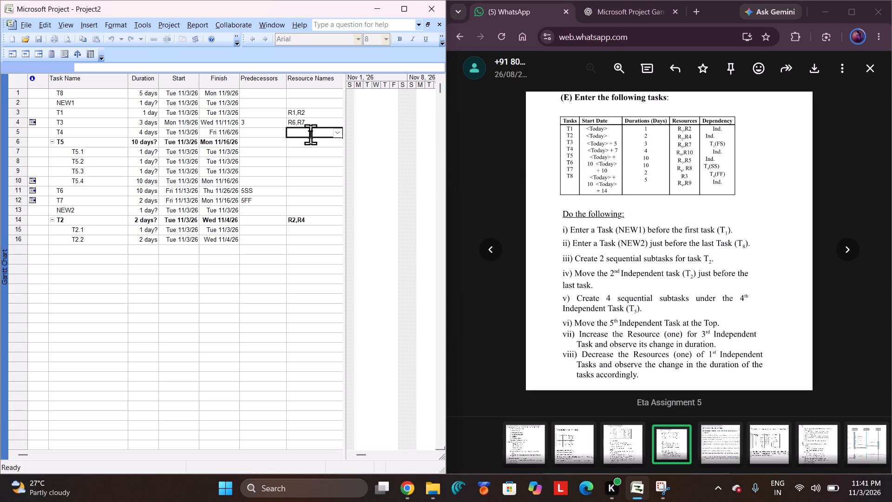
{"action": "key", "text": "r"}
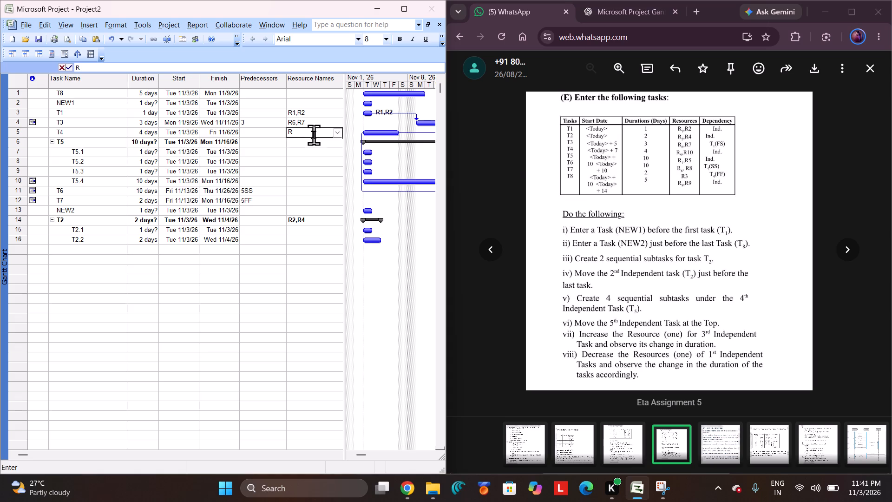
{"action": "type", "text": "9,R10"}
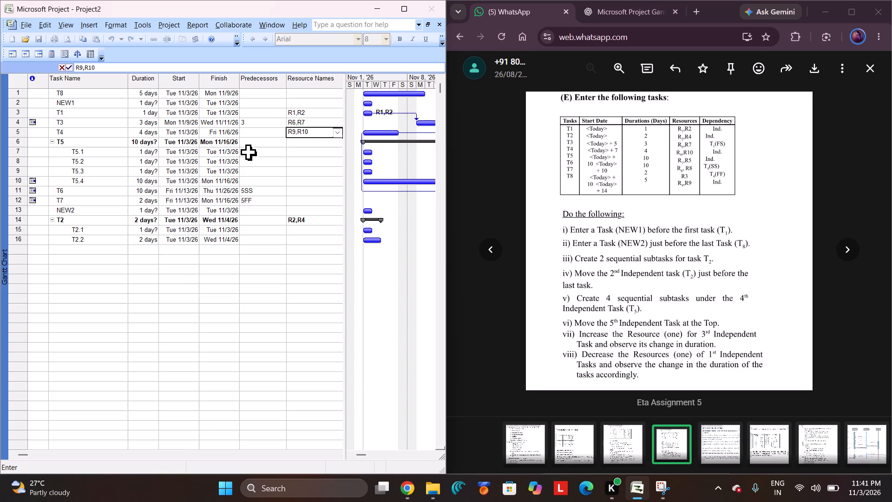
Assign resources R1,R5 to summary task T5 and R6,R8 to task T6.
{"action": "left_click", "coordinate": [308, 143]}
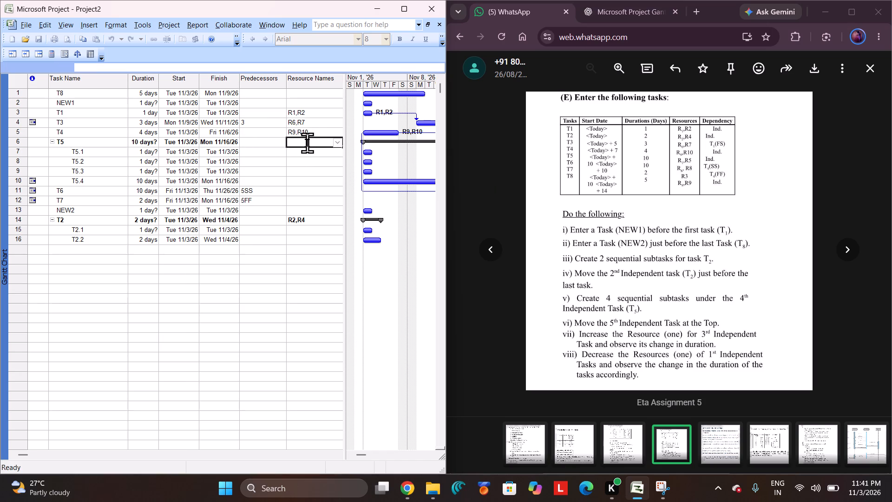
{"action": "type", "text": "R1,R5"}
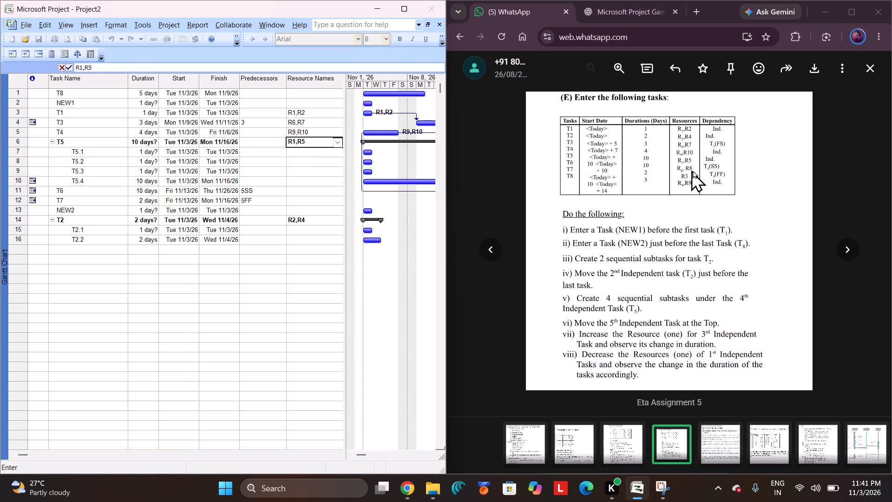
{"action": "left_click", "coordinate": [304, 197]}
{"action": "left_click", "coordinate": [310, 192]}
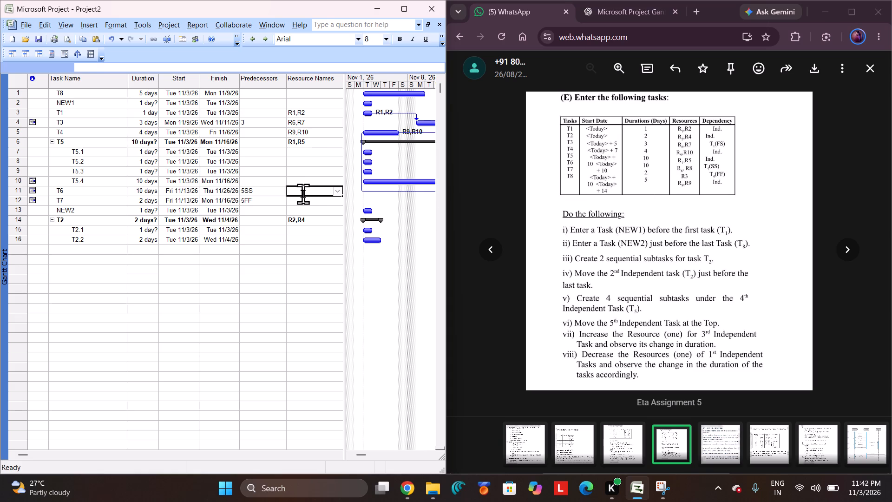
{"action": "type", "text": "R6,R8"}
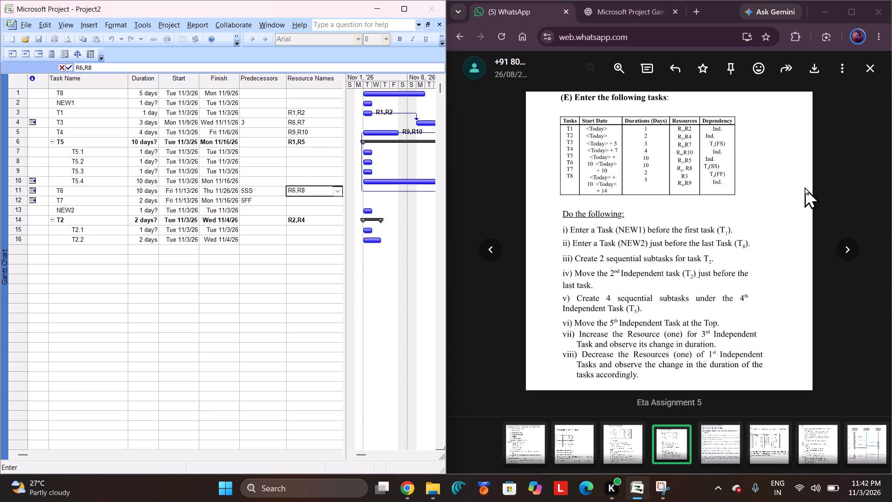
Assign resource R3 to task T7 in row 12.
{"action": "left_click", "coordinate": [316, 203]}
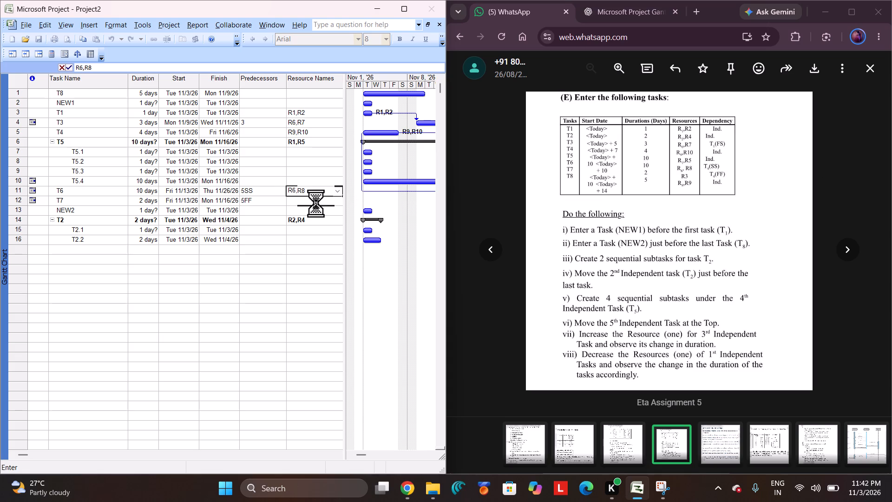
{"action": "key", "text": "r"}
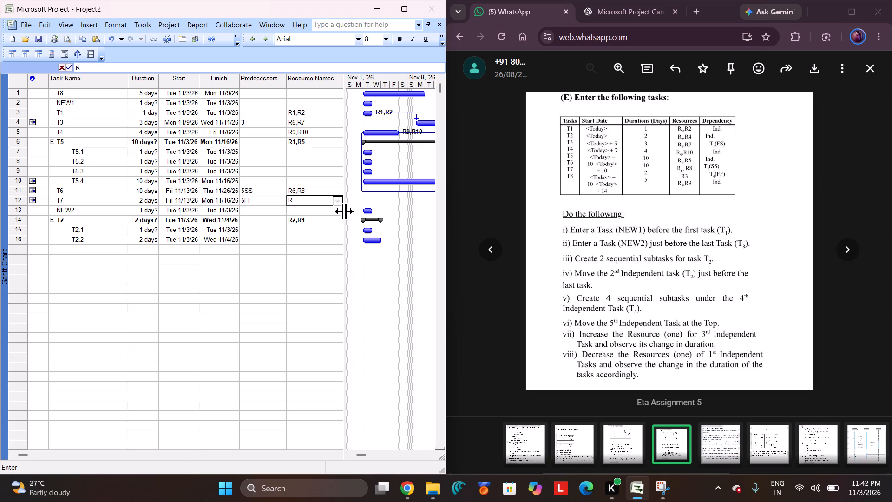
{"action": "key", "text": "3"}
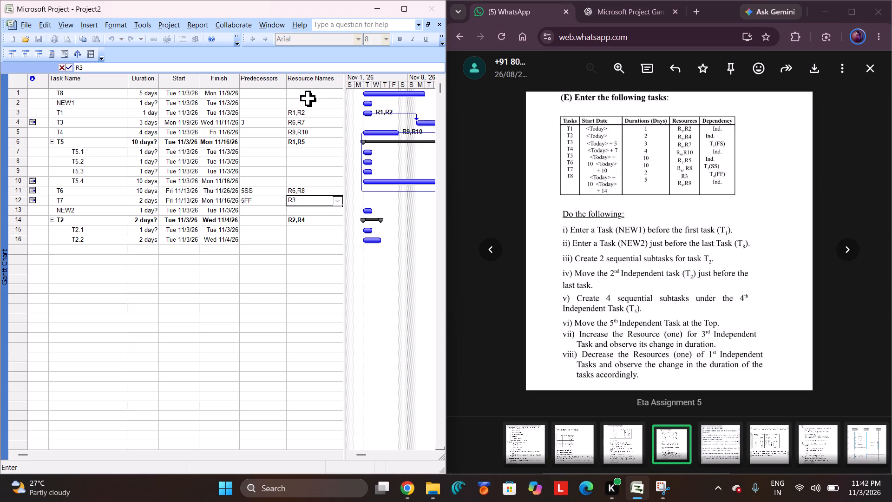
{"action": "left_click", "coordinate": [309, 95]}
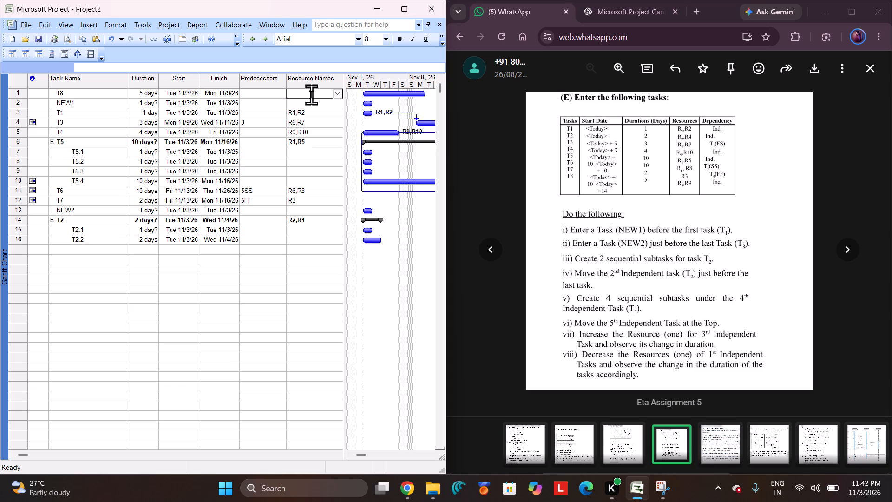
Assign resources R8,R9 to task T8 in row 1.
{"action": "type", "text": "R8"}
{"action": "key", "text": "period"}
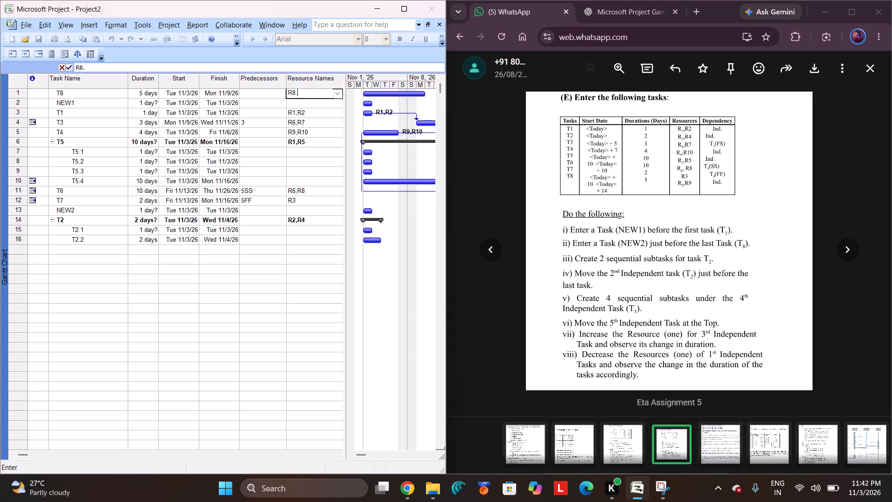
{"action": "key", "text": "BackSpace"}
{"action": "type", "text": ",R9"}
{"action": "left_click", "coordinate": [382, 20]}
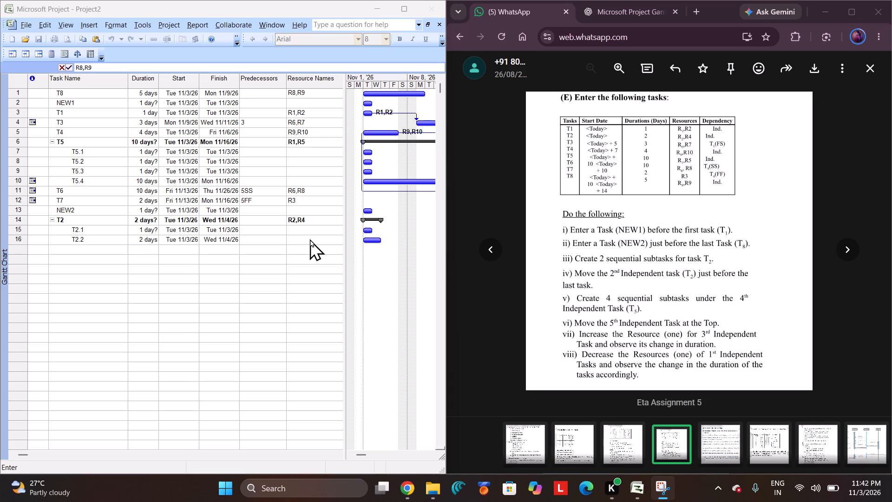
{"action": "left_click", "coordinate": [378, 20]}
Display the project's resources R1 to R10 in the Resource Sheet view.
{"action": "left_click", "coordinate": [71, 27]}
{"action": "left_click", "coordinate": [70, 22]}
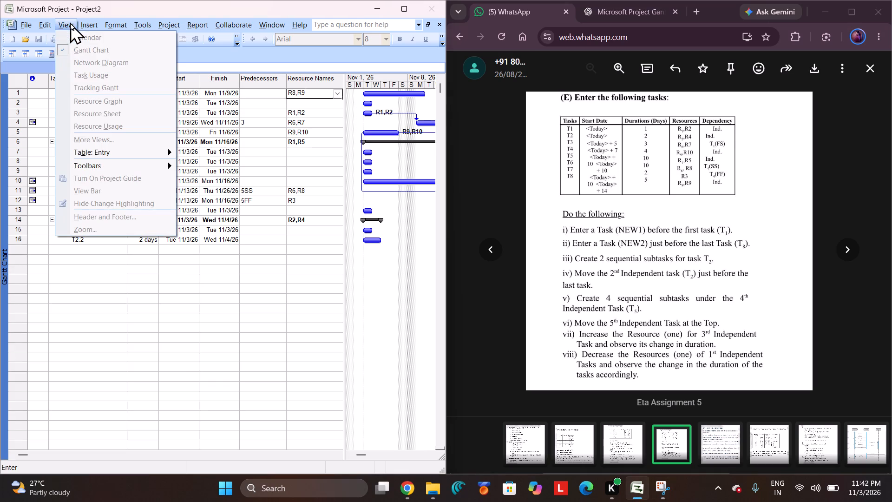
{"action": "left_click", "coordinate": [72, 265]}
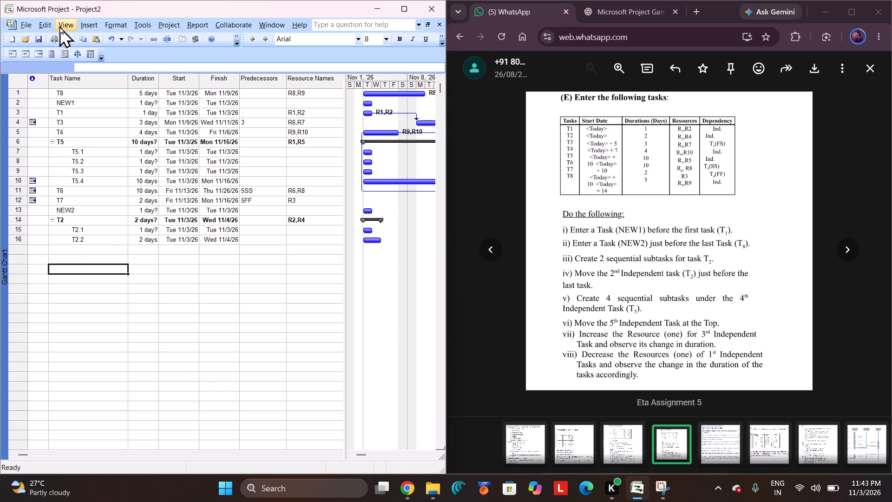
{"action": "left_click", "coordinate": [83, 25]}
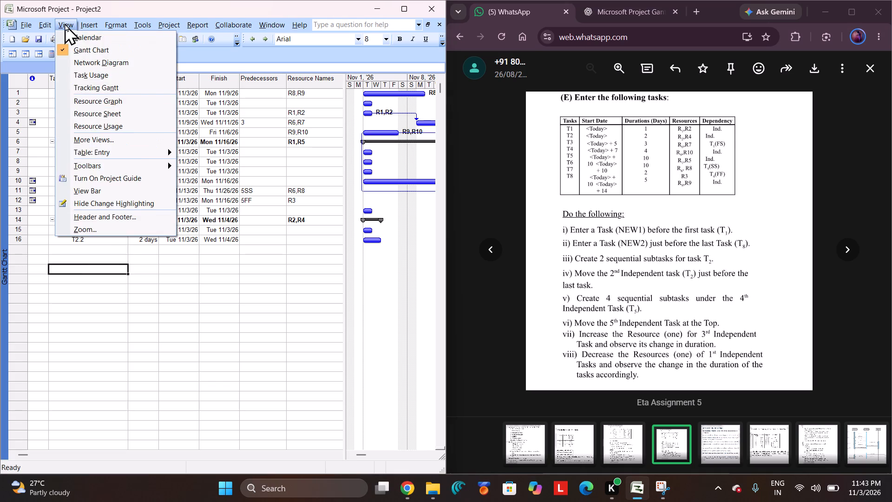
{"action": "double_click", "coordinate": [63, 23]}
{"action": "left_click", "coordinate": [67, 28]}
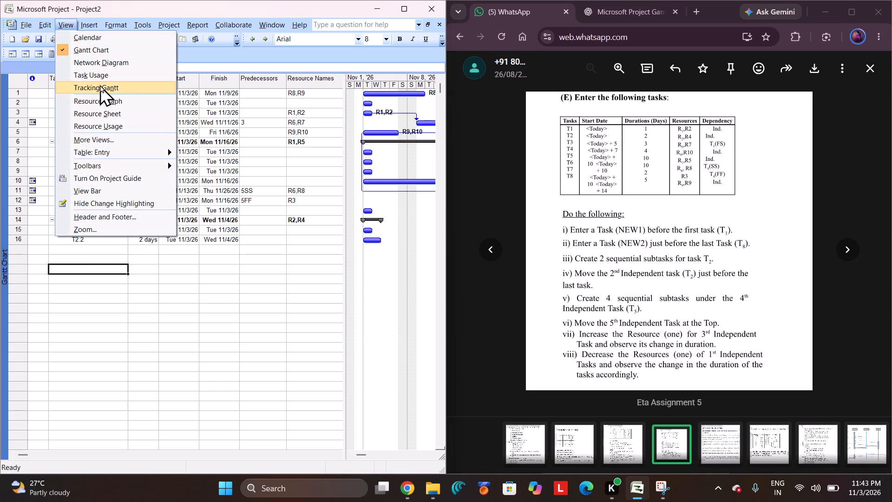
{"action": "left_click", "coordinate": [107, 114]}
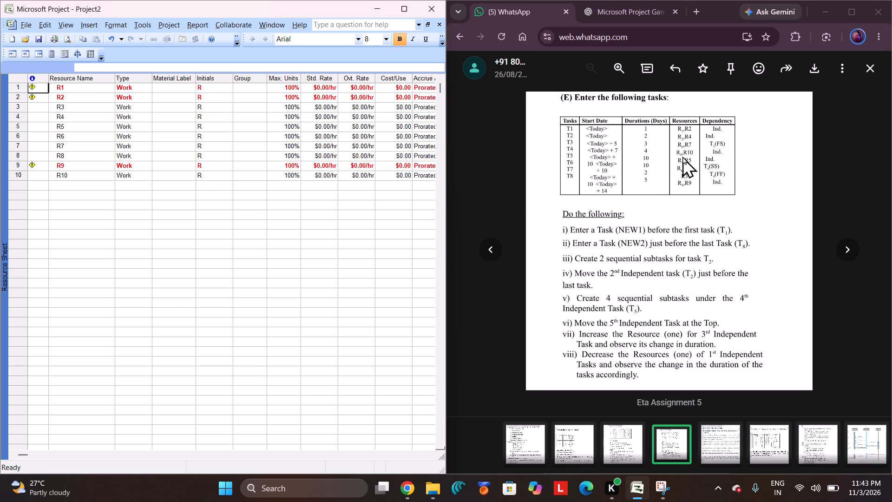
Increase the maximum units of resource R9 to 150%.
{"action": "left_click", "coordinate": [290, 166]}
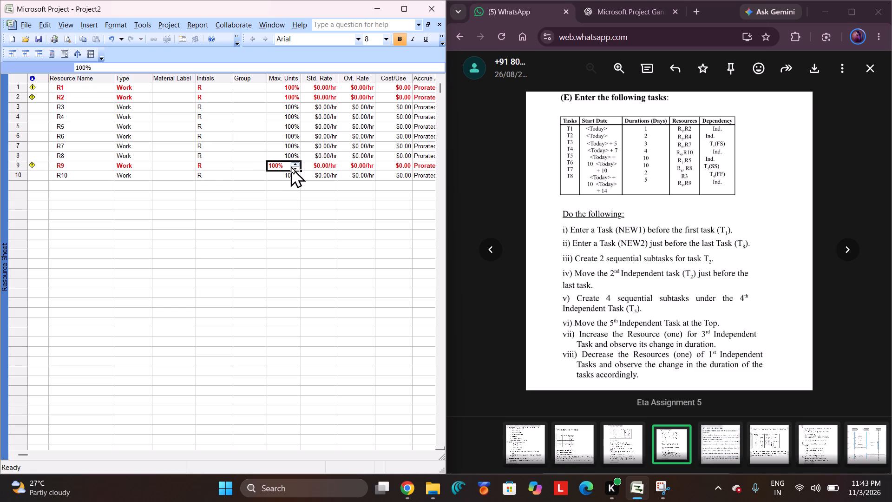
{"action": "left_click", "coordinate": [295, 164]}
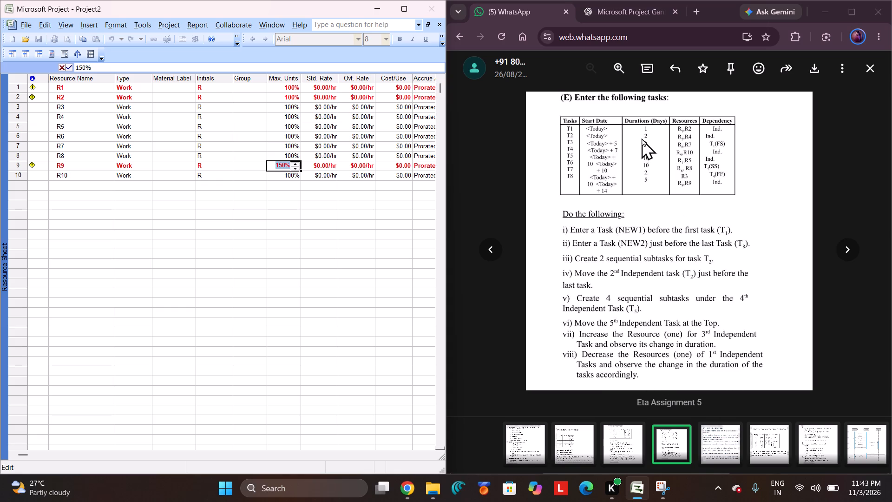
Decrease the maximum units of resource R1 to 50%.
{"action": "left_click", "coordinate": [287, 89]}
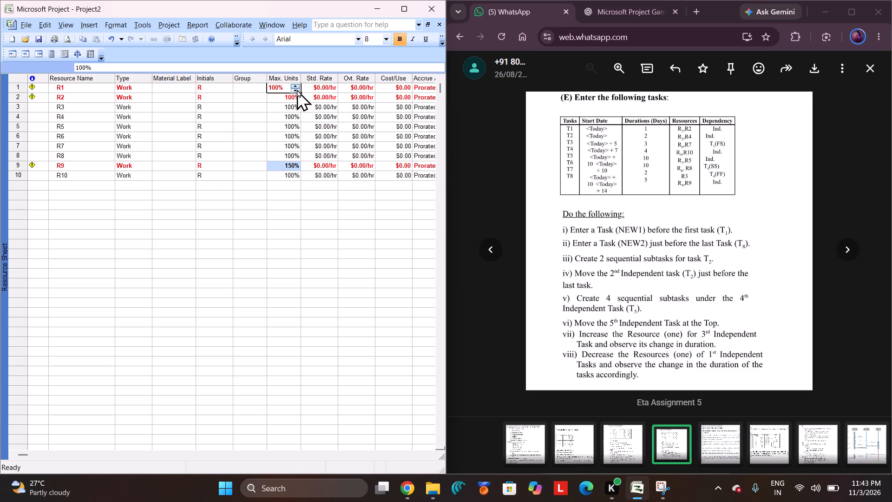
{"action": "left_click", "coordinate": [296, 89]}
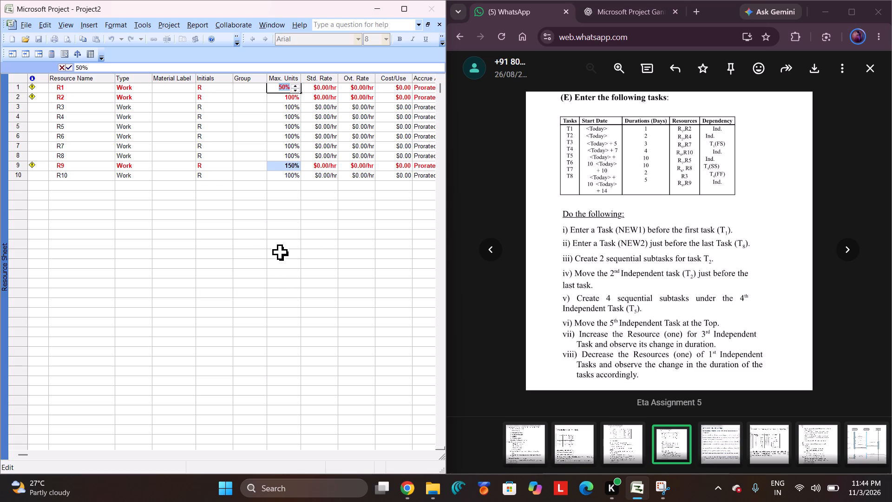
{"action": "left_click", "coordinate": [72, 19]}
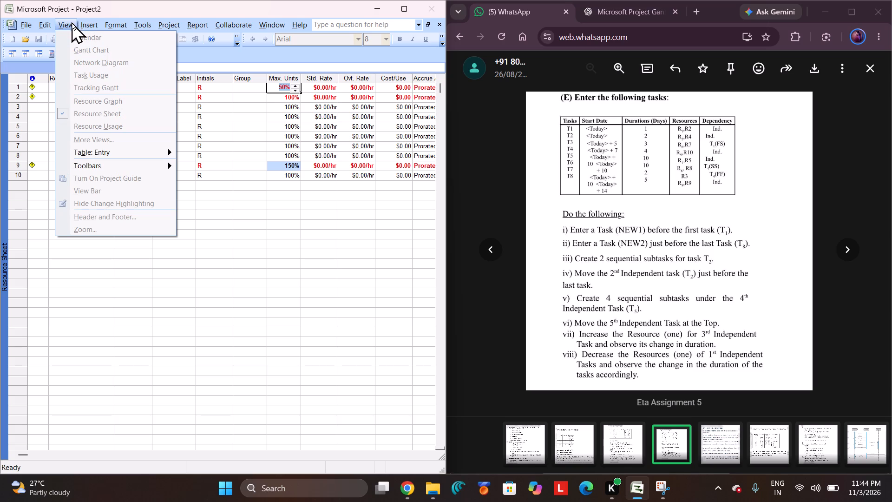
{"action": "left_click", "coordinate": [161, 301]}
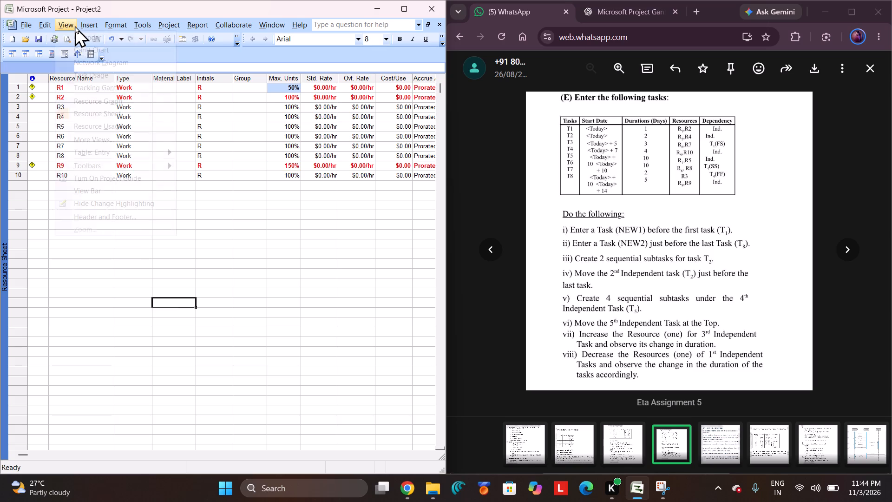
Return to the Gantt Chart view and maximize the project window.
{"action": "left_click", "coordinate": [74, 26]}
{"action": "left_click", "coordinate": [82, 50]}
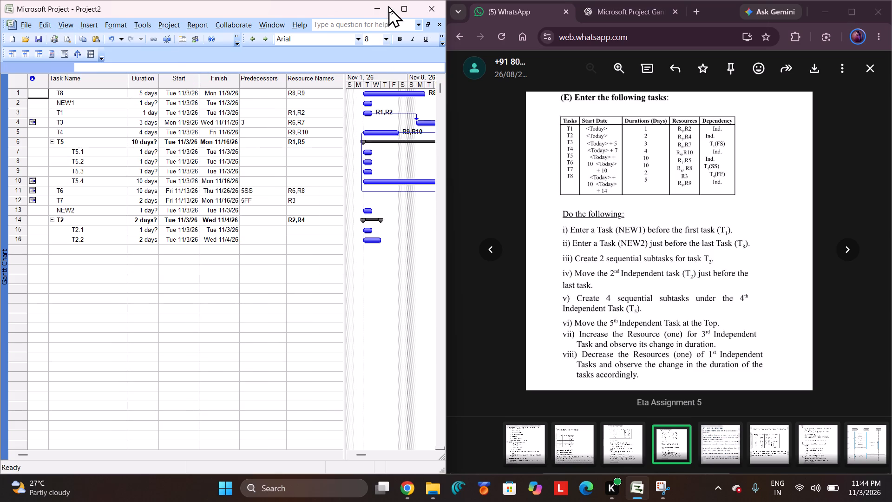
{"action": "left_click_drag", "start_coordinate": [313, 8], "coordinate": [352, 110]}
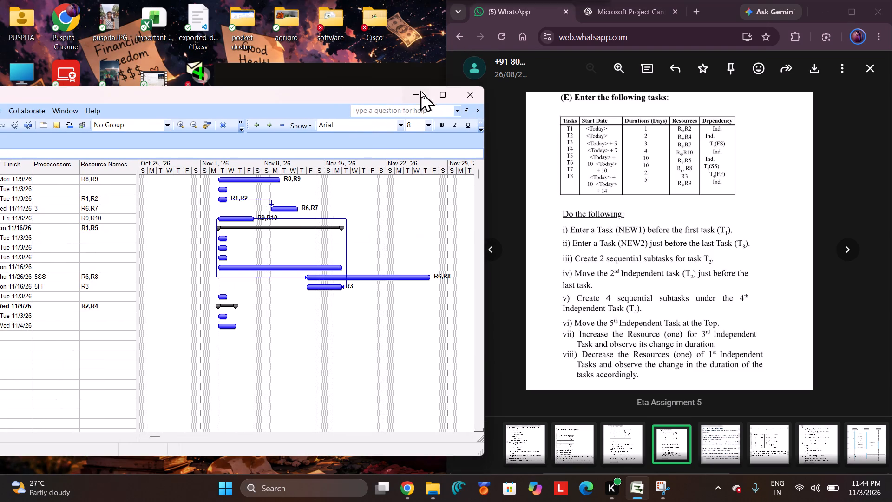
{"action": "left_click", "coordinate": [441, 95]}
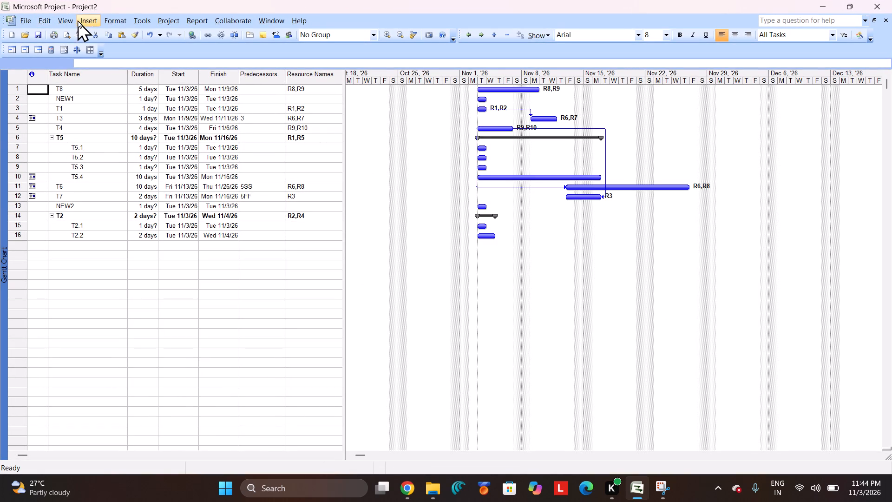
Switch to the Network Diagram view and examine the task boxes with their dependencies, dates and resources.
{"action": "left_click", "coordinate": [60, 20]}
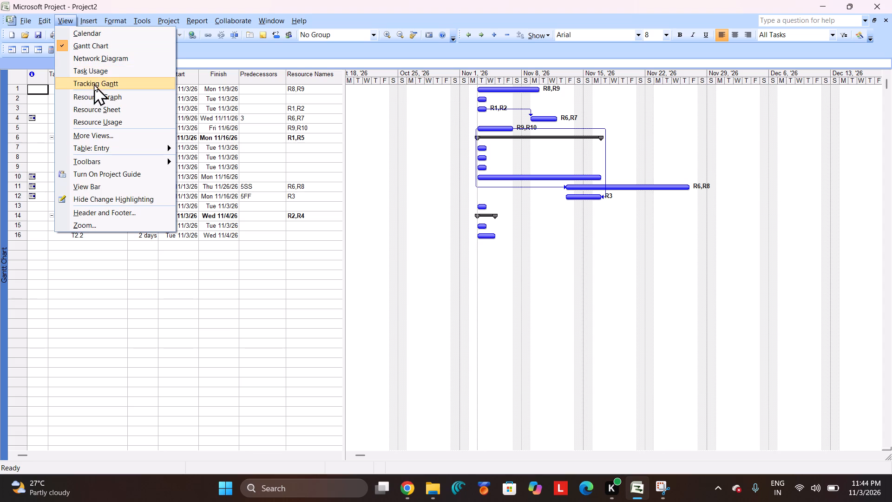
{"action": "left_click", "coordinate": [109, 57]}
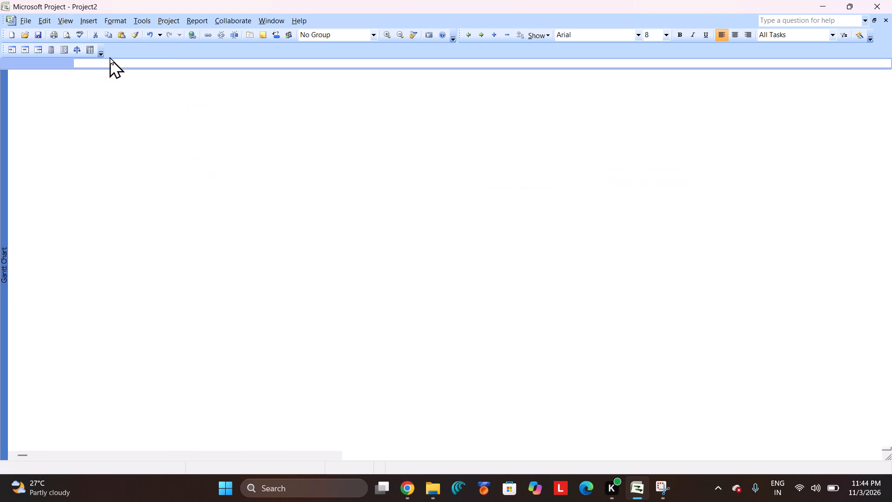
{"action": "scroll", "coordinate": [300, 192], "scroll_direction": "down", "scroll_amount": 4}
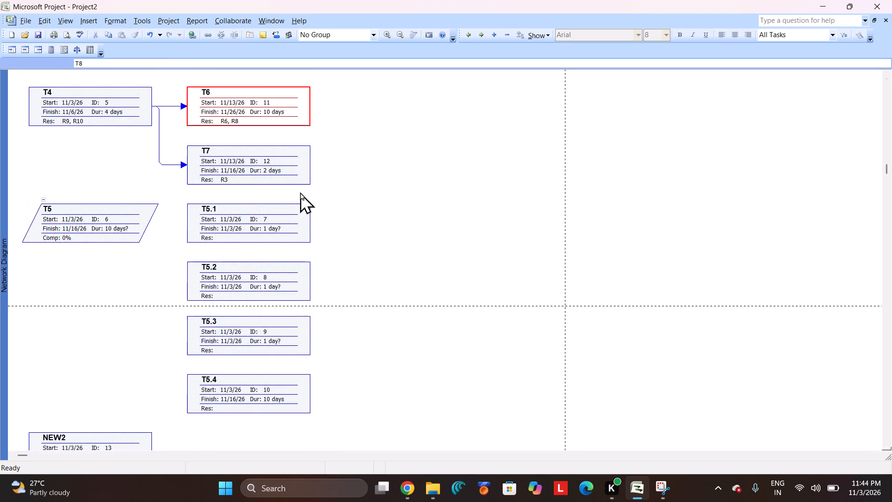
{"action": "scroll", "coordinate": [300, 192], "scroll_direction": "down", "scroll_amount": 4}
{"action": "scroll", "coordinate": [300, 192], "scroll_direction": "up", "scroll_amount": 4}
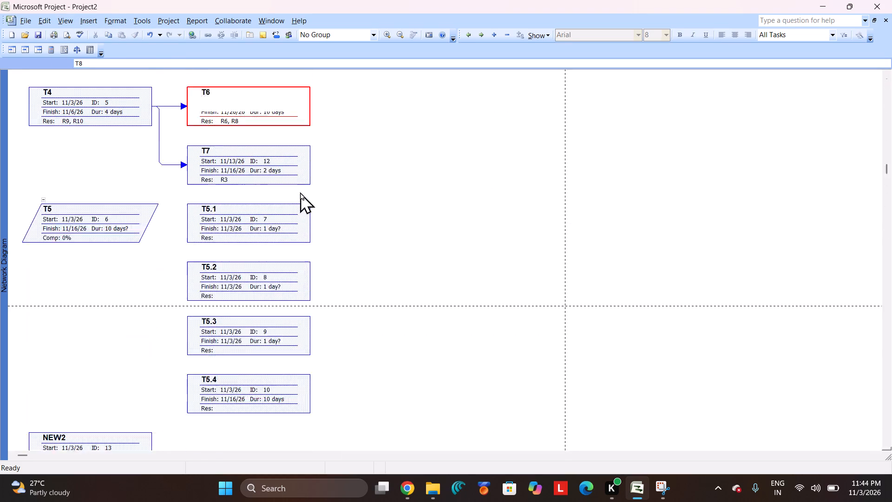
{"action": "scroll", "coordinate": [300, 192], "scroll_direction": "up", "scroll_amount": 6}
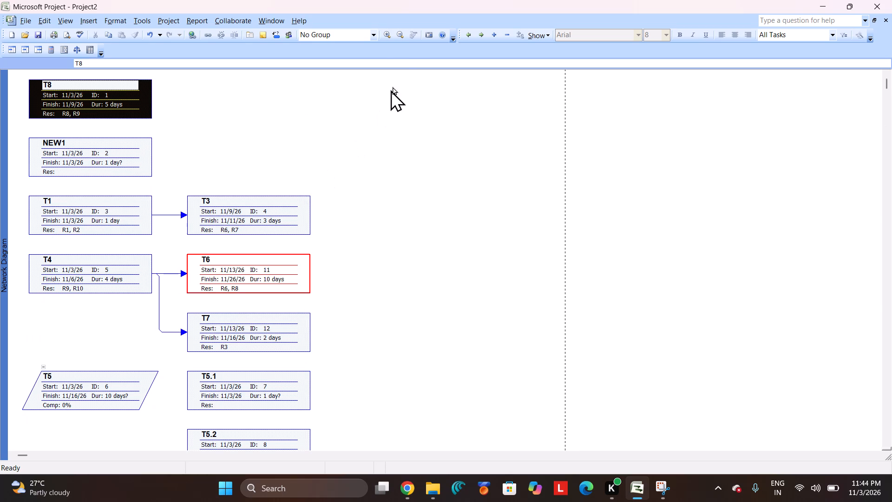
{"action": "left_click", "coordinate": [384, 18]}
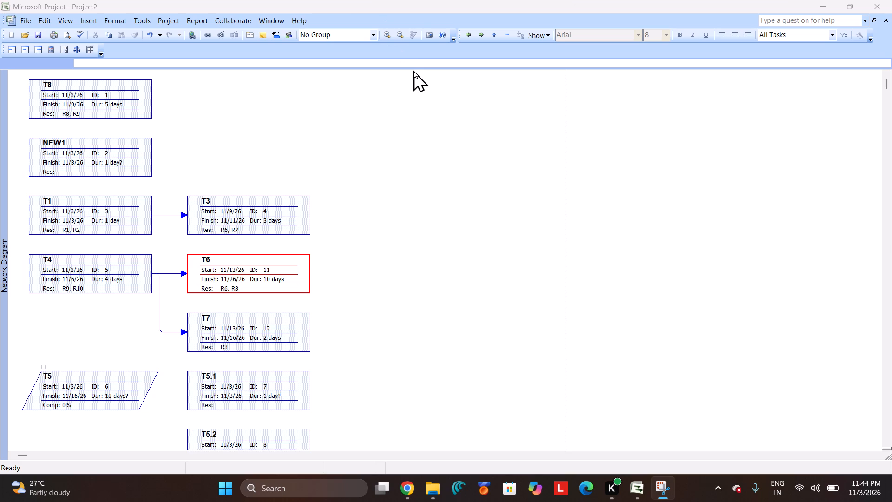
{"action": "scroll", "coordinate": [317, 152], "scroll_direction": "down", "scroll_amount": 1}
{"action": "scroll", "coordinate": [317, 152], "scroll_direction": "up", "scroll_amount": 2}
Go back to the Gantt Chart view and look over the task table and bars.
{"action": "left_click", "coordinate": [62, 18]}
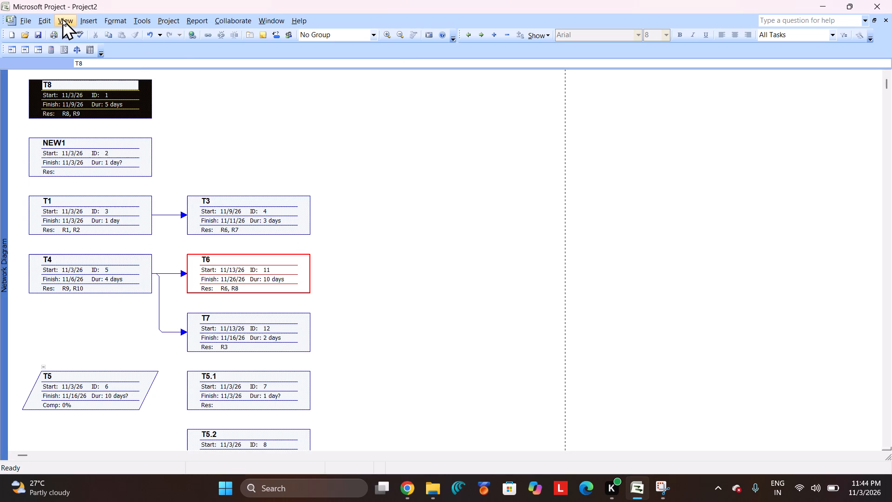
{"action": "left_click", "coordinate": [61, 18]}
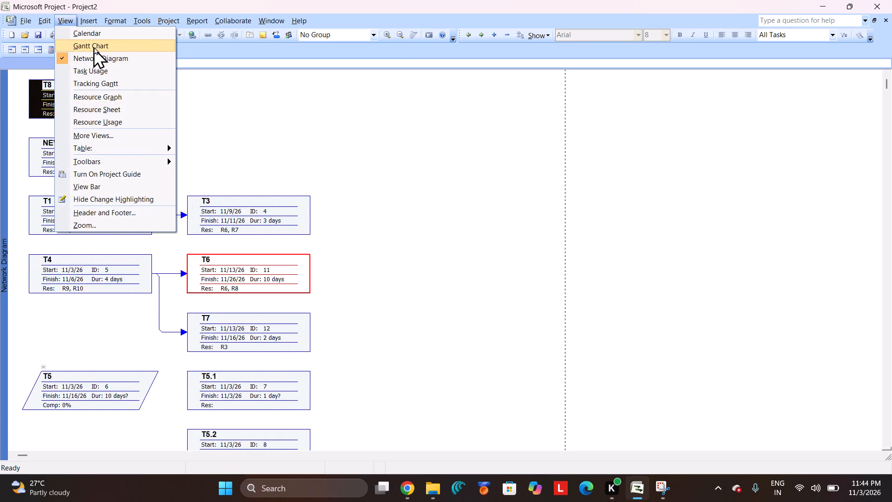
{"action": "left_click", "coordinate": [94, 46]}
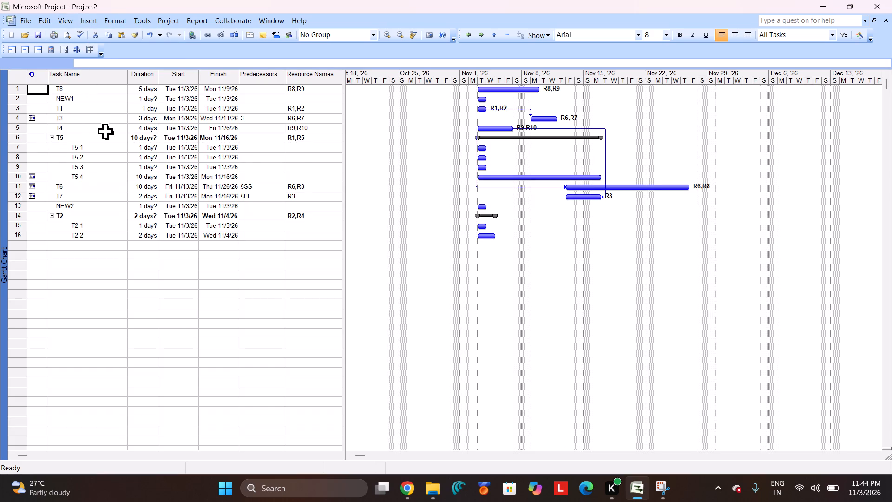
{"action": "scroll", "coordinate": [105, 132], "scroll_direction": "down", "scroll_amount": 1}
{"action": "scroll", "coordinate": [105, 132], "scroll_direction": "up", "scroll_amount": 2}
Reopen the Network Diagram view and review all task boxes down to subtask T2.2.
{"action": "left_click", "coordinate": [64, 19]}
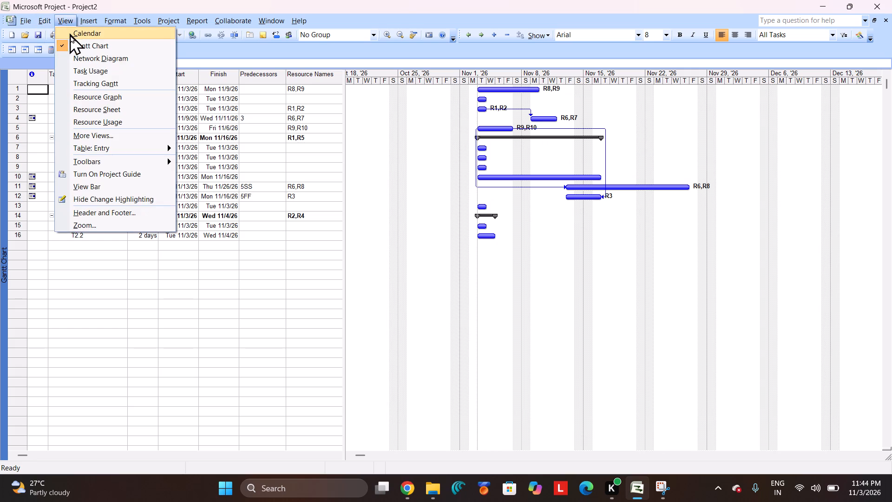
{"action": "left_click", "coordinate": [82, 57]}
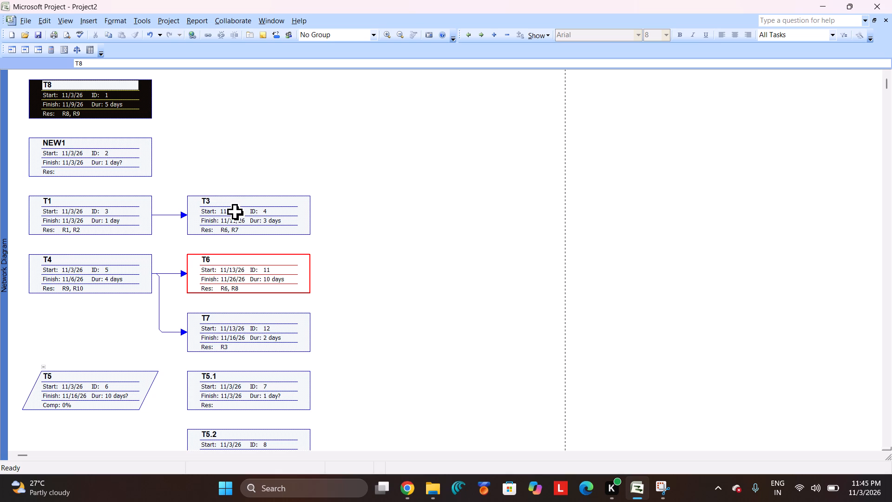
{"action": "scroll", "coordinate": [234, 211], "scroll_direction": "down", "scroll_amount": 1}
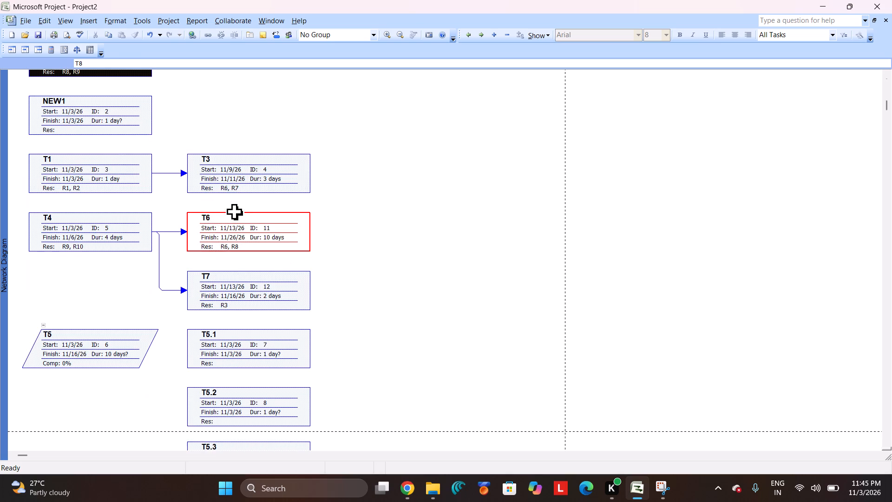
{"action": "scroll", "coordinate": [234, 211], "scroll_direction": "down", "scroll_amount": 1}
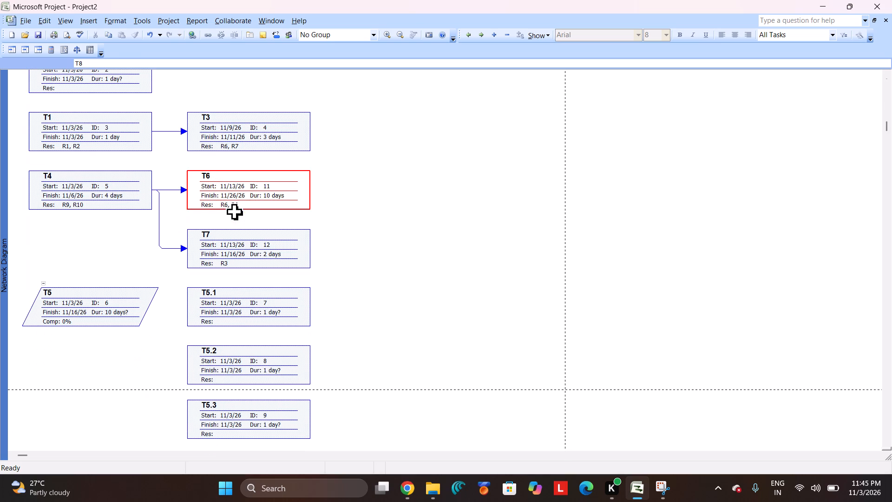
{"action": "scroll", "coordinate": [234, 211], "scroll_direction": "down", "scroll_amount": 6}
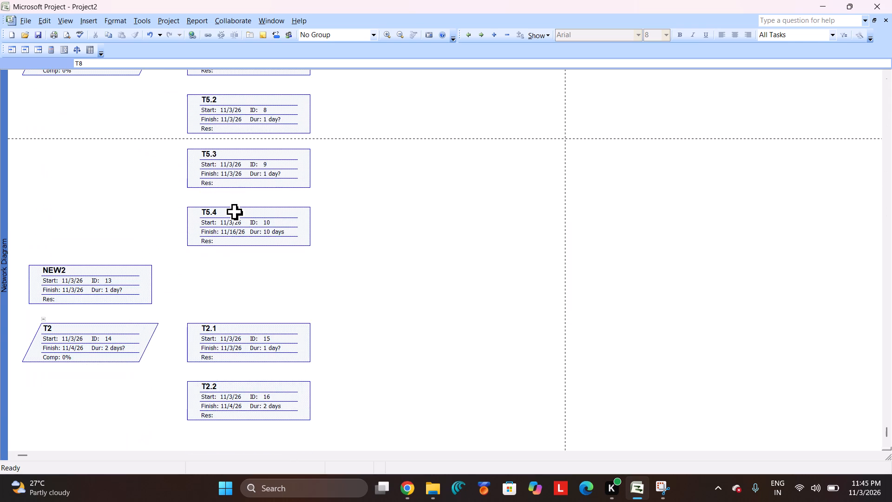
{"action": "scroll", "coordinate": [234, 211], "scroll_direction": "down", "scroll_amount": 2}
{"action": "scroll", "coordinate": [234, 211], "scroll_direction": "up", "scroll_amount": 3}
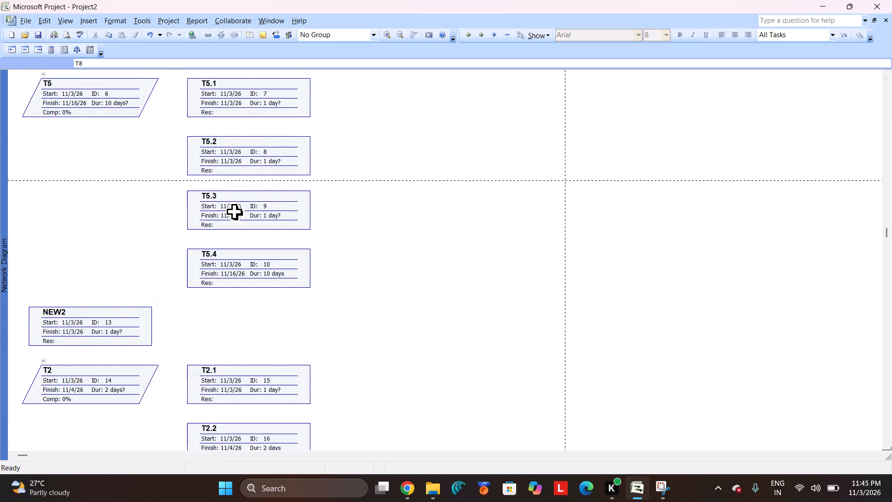
{"action": "scroll", "coordinate": [234, 211], "scroll_direction": "up", "scroll_amount": 5}
In the Gantt Chart view, zoom the timescale to the entire project.
{"action": "left_click", "coordinate": [69, 22]}
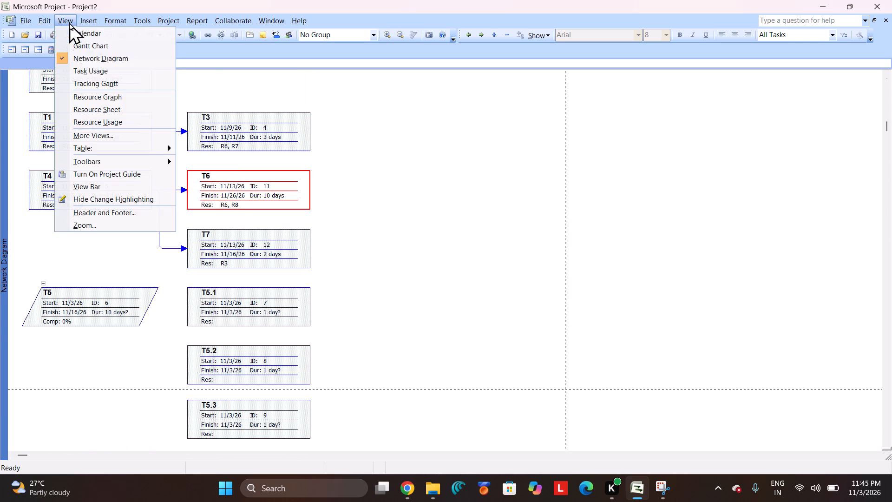
{"action": "left_click", "coordinate": [85, 48]}
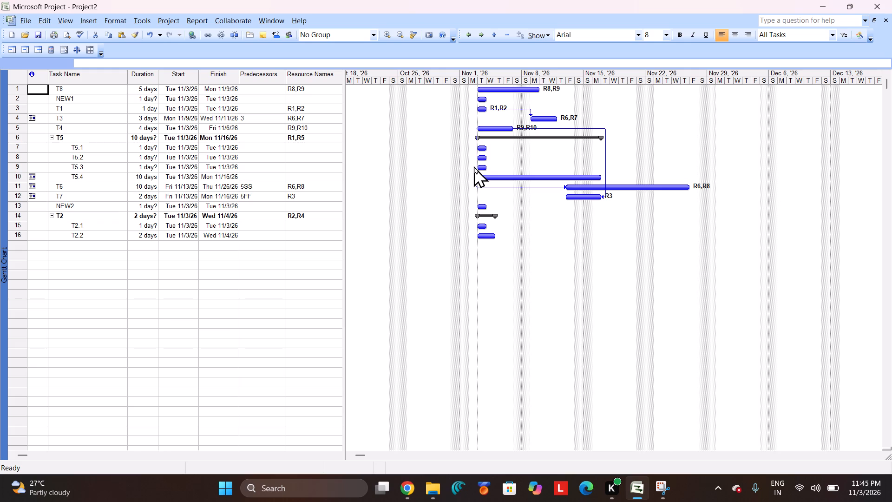
{"action": "left_click", "coordinate": [479, 71]}
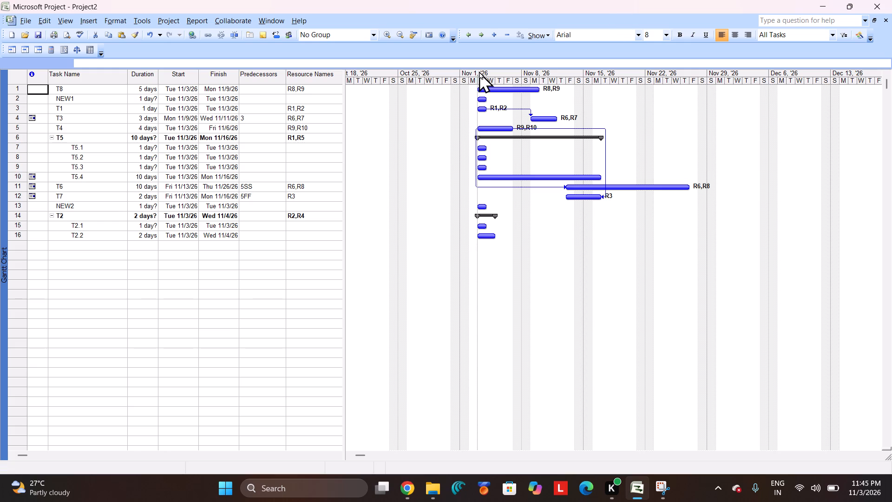
{"action": "right_click", "coordinate": [480, 70]}
{"action": "left_click", "coordinate": [493, 88]}
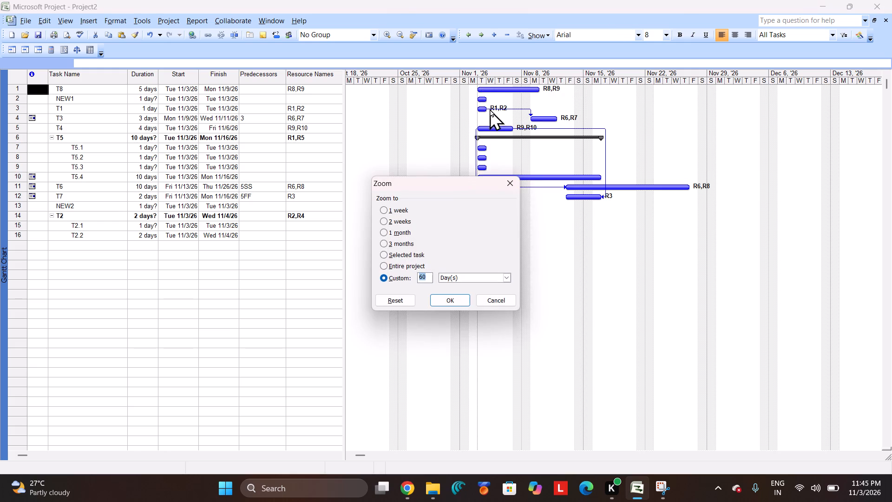
{"action": "left_click", "coordinate": [379, 266]}
{"action": "left_click", "coordinate": [384, 265]}
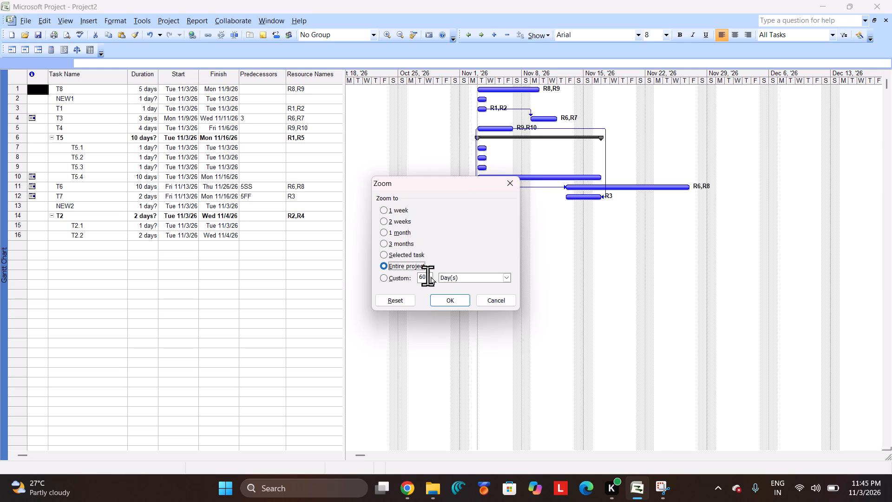
{"action": "left_click", "coordinate": [454, 296]}
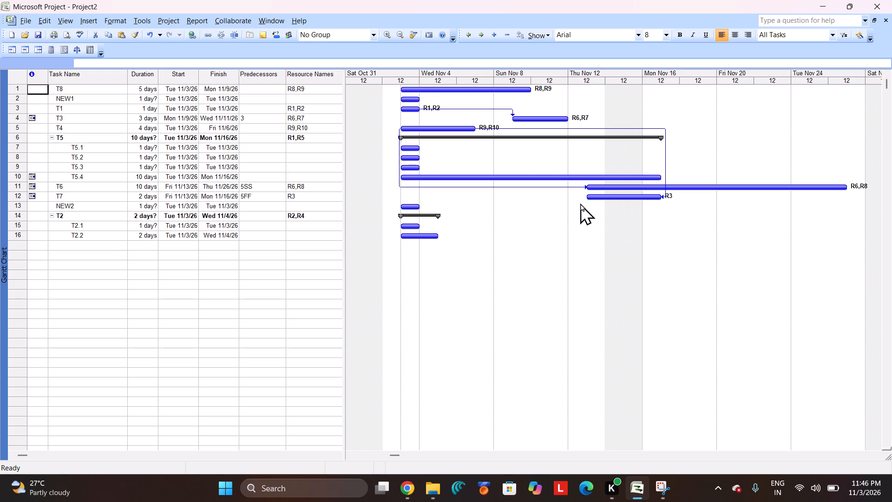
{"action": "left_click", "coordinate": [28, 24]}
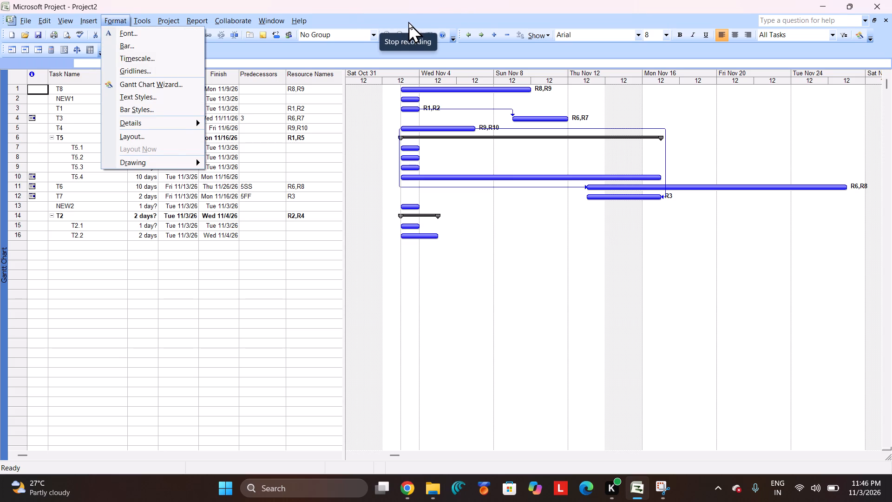
Stop the Snipping Tool screen recording and save the video in Downloads as QS E in MP4 format.
{"action": "left_click", "coordinate": [408, 21]}
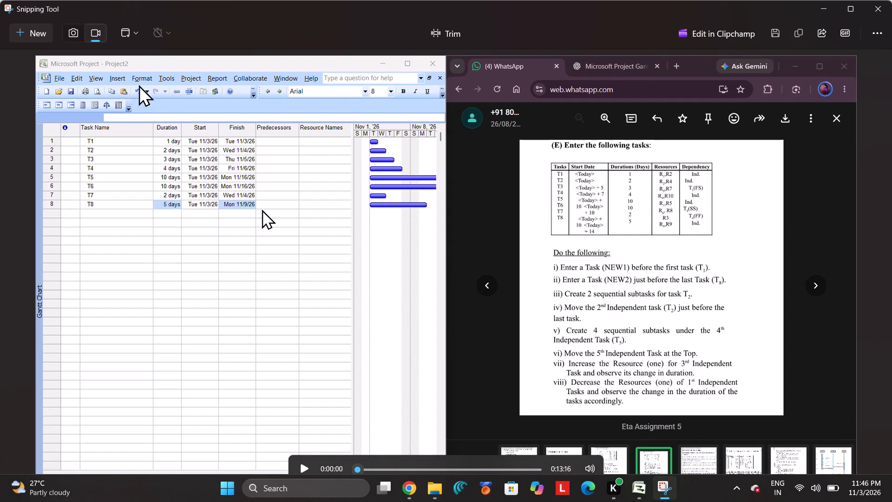
{"action": "left_click", "coordinate": [778, 35]}
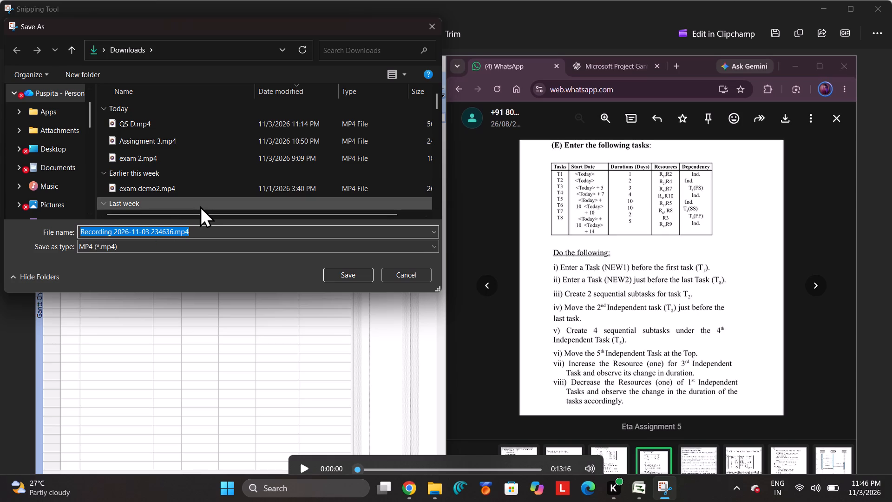
{"action": "key", "text": "BackSpace"}
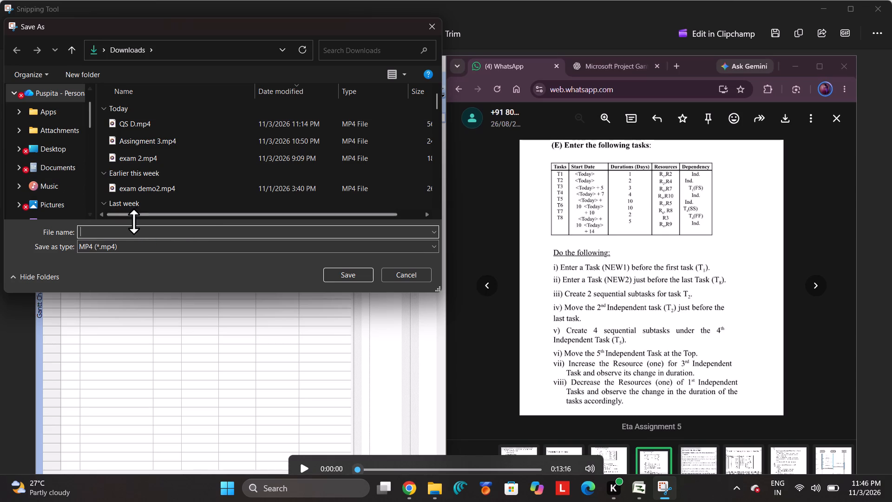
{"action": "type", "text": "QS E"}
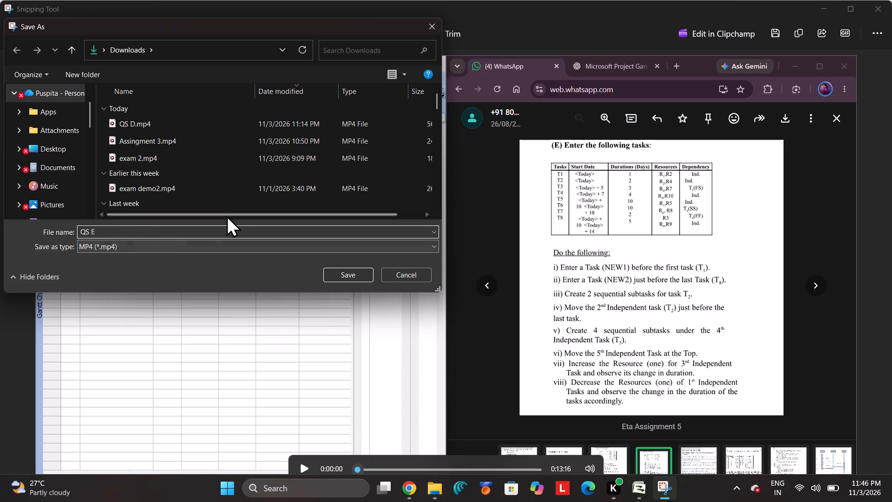
{"action": "left_click", "coordinate": [354, 271]}
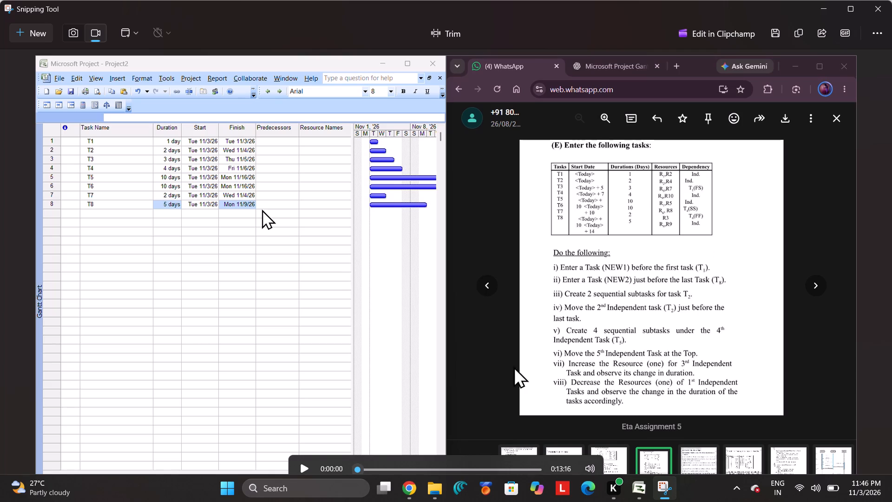
Switch to File Explorer and check the recent files for the QS E.mp4 recording.
{"action": "left_click", "coordinate": [436, 493]}
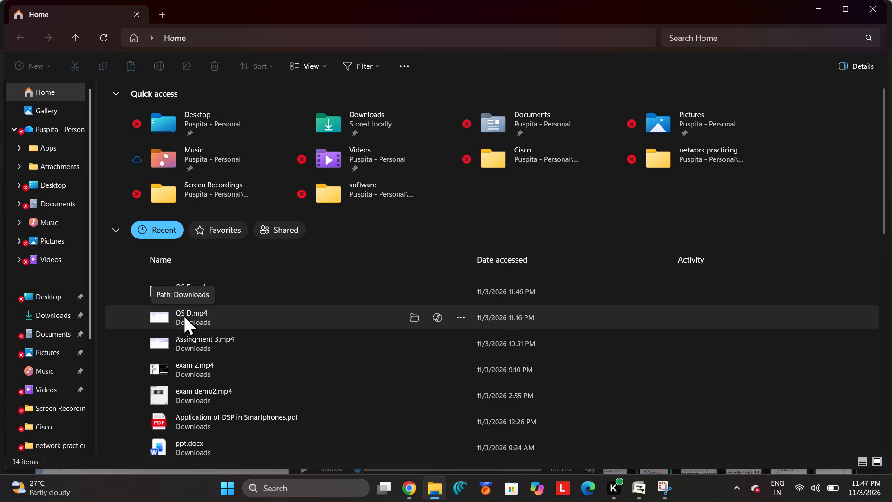
{"action": "left_click", "coordinate": [457, 316]}
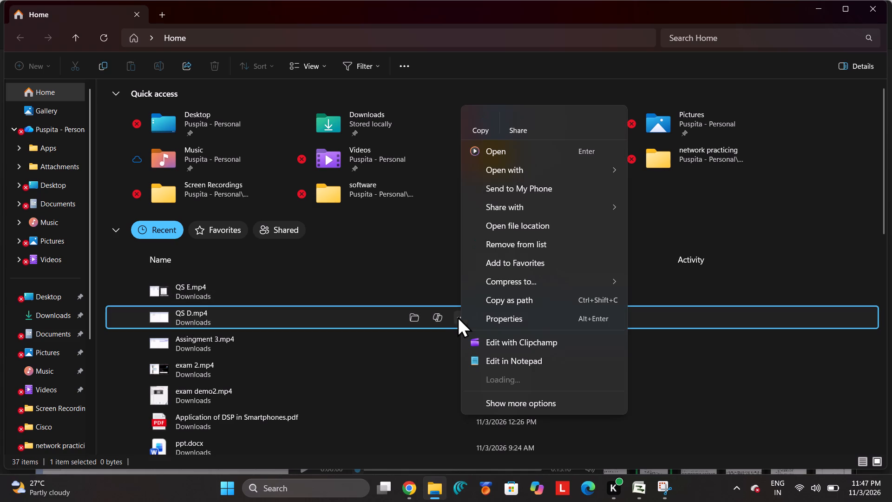
{"action": "left_click", "coordinate": [374, 282]}
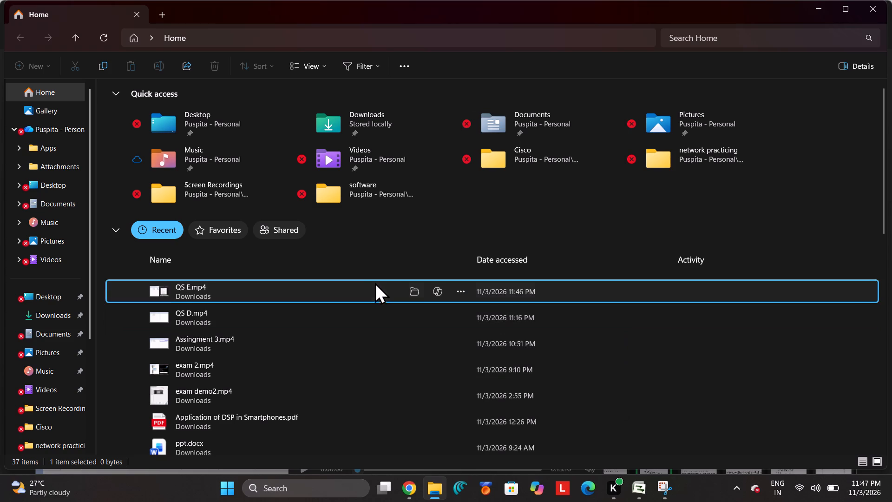
{"action": "right_click", "coordinate": [533, 300]}
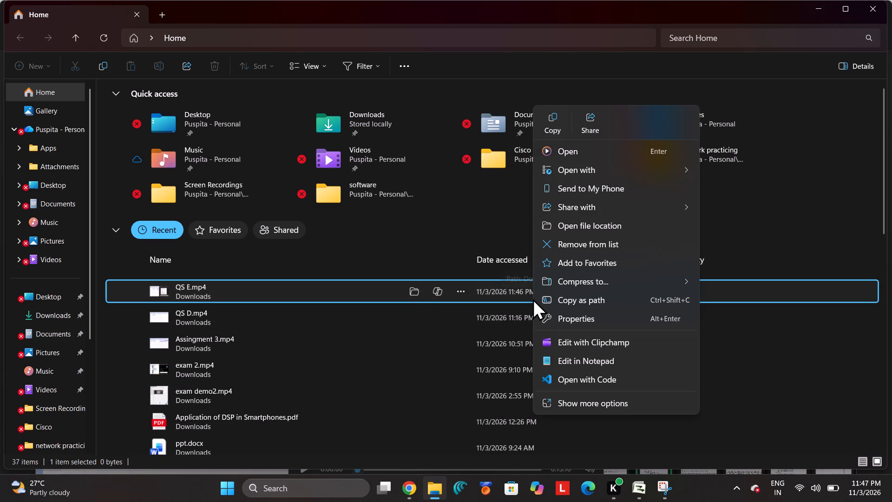
{"action": "left_click", "coordinate": [405, 294]}
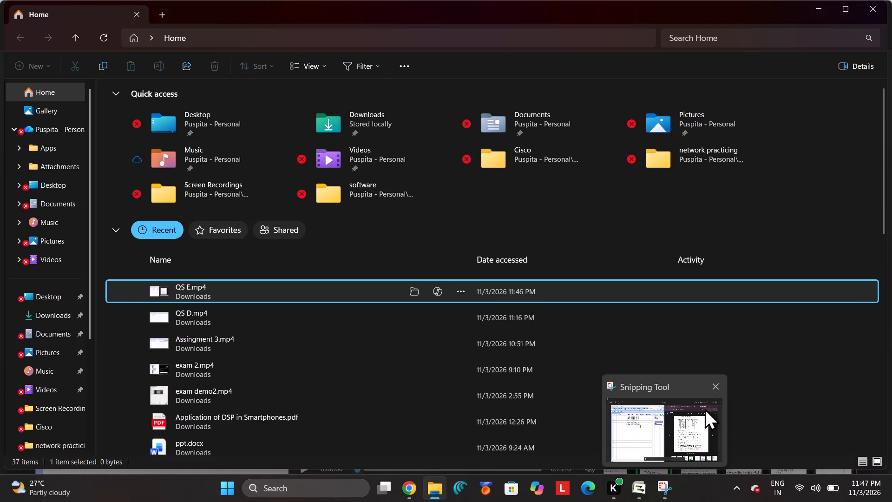
Close the Snipping Tool window and minimise File Explorer to return to the Project2 Gantt chart.
{"action": "left_click", "coordinate": [718, 381]}
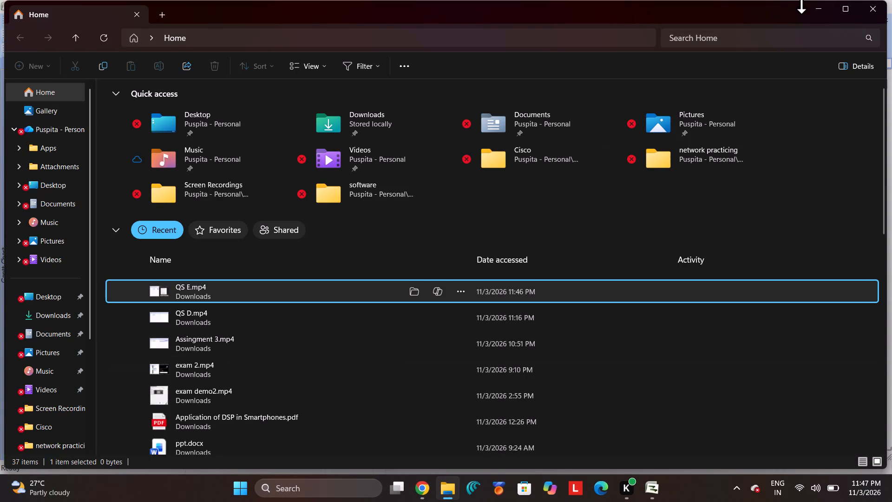
{"action": "left_click", "coordinate": [814, 7]}
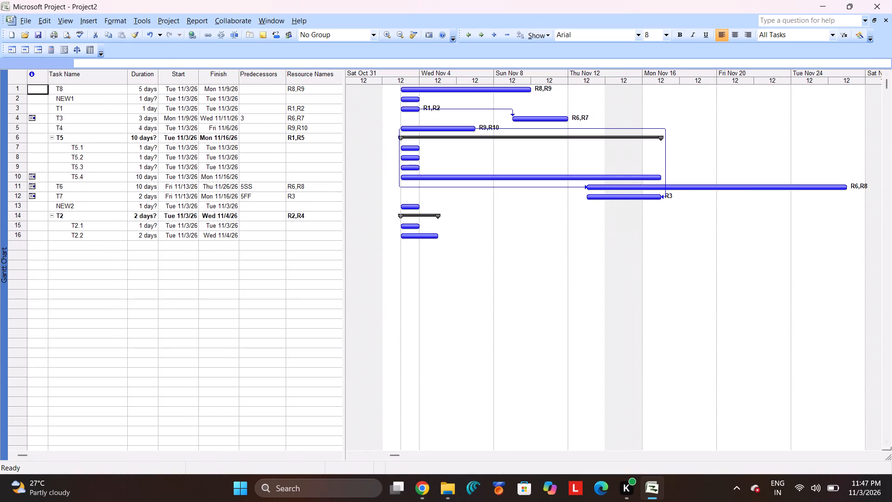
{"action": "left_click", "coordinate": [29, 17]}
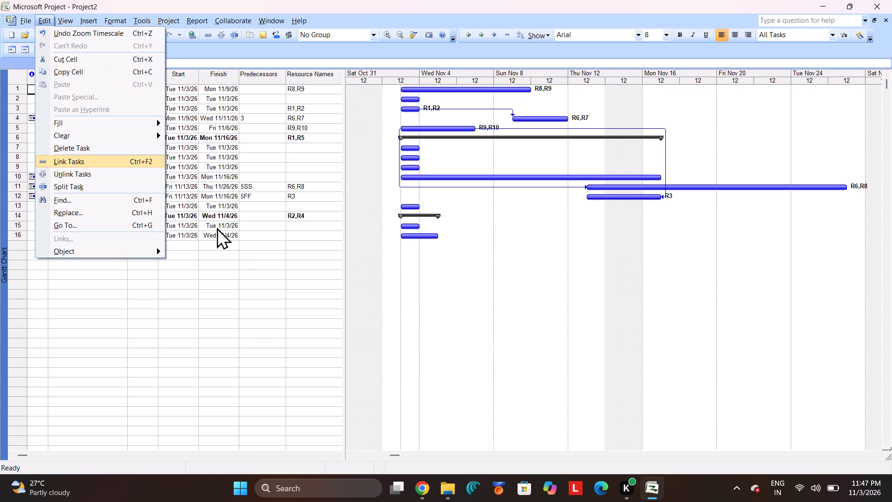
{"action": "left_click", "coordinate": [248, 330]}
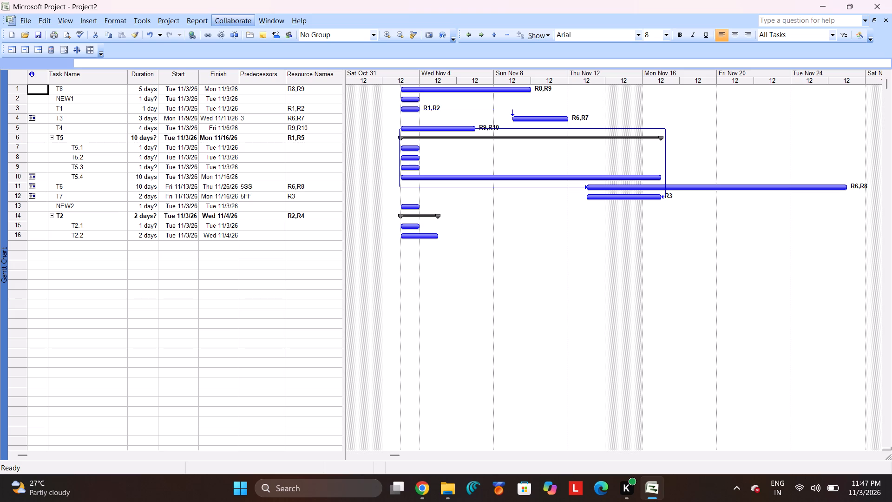
Take a rectangular screen snip of the task table covering all task rows from the ID column through the Finish column.
{"action": "key", "text": "Print"}
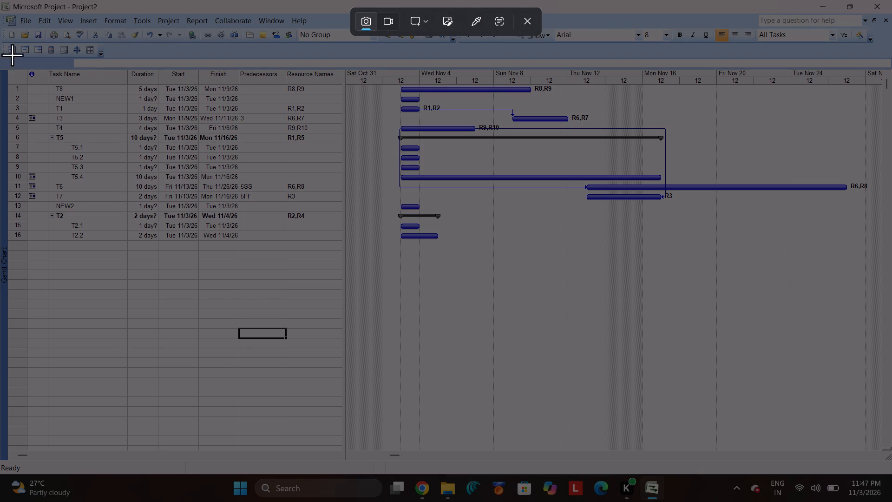
{"action": "left_click_drag", "start_coordinate": [4, 64], "coordinate": [240, 249]}
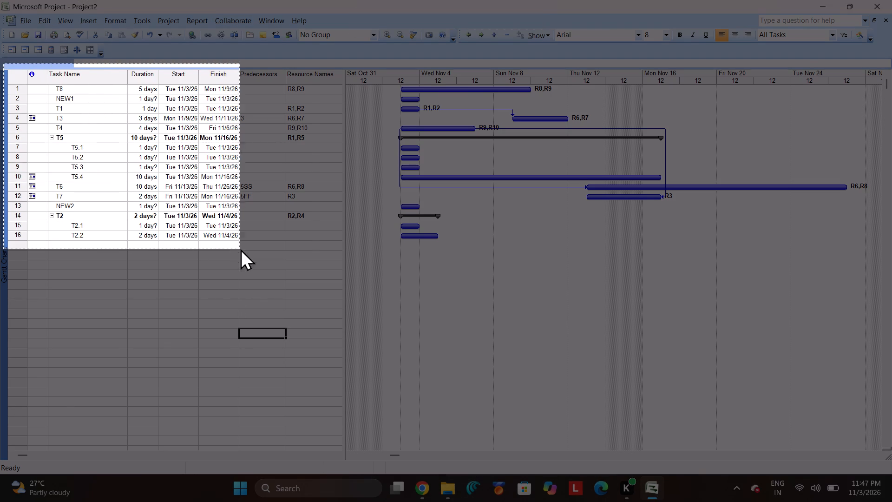
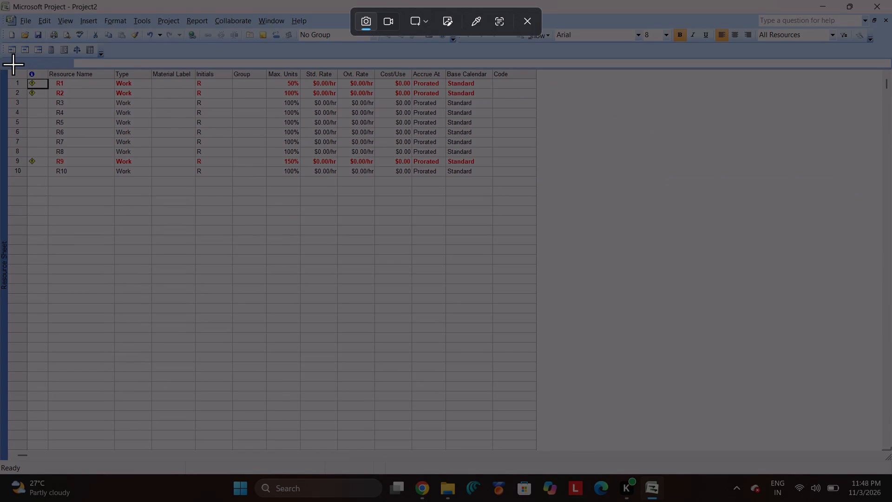
Take a rectangular screen snip of the Resource Sheet table covering rows R1 to R10 from the ID column through the Code column.
{"action": "left_click_drag", "start_coordinate": [13, 65], "coordinate": [532, 199]}
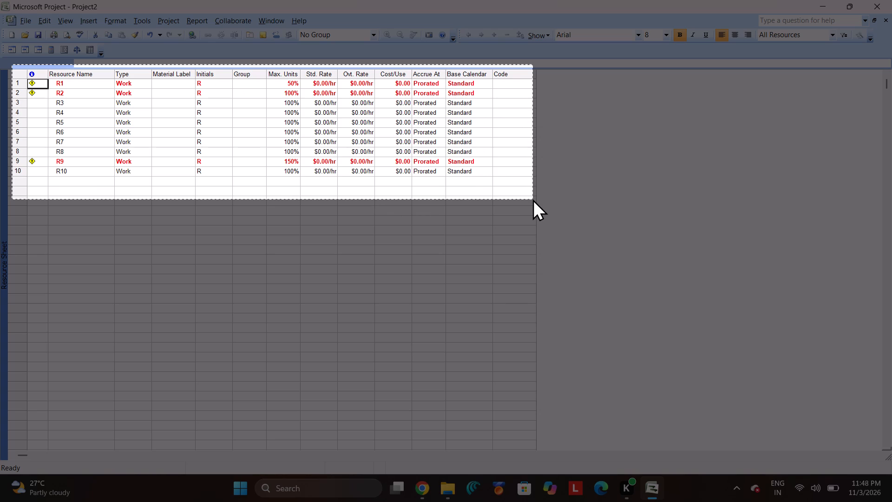
Complete the rectangular screen snip of the Resource Sheet table, covering resources R1 to R10 through the Code column.
{"action": "left_click_drag", "start_coordinate": [532, 199], "coordinate": [535, 199]}
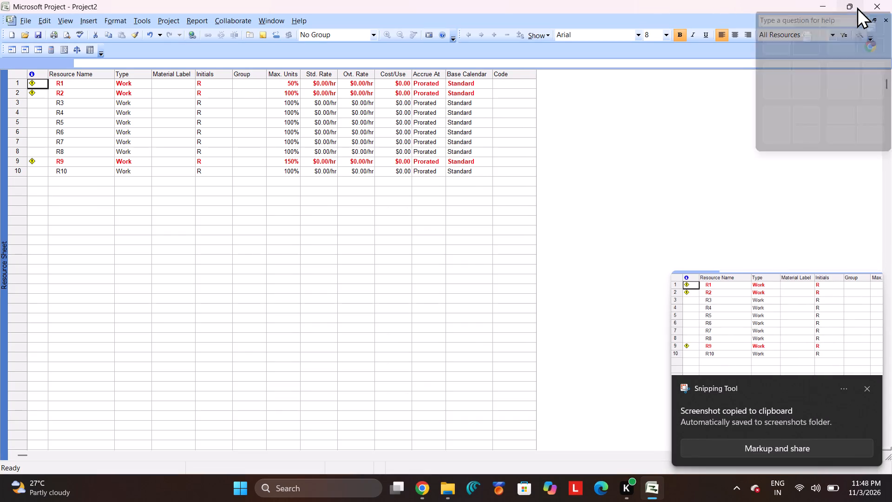
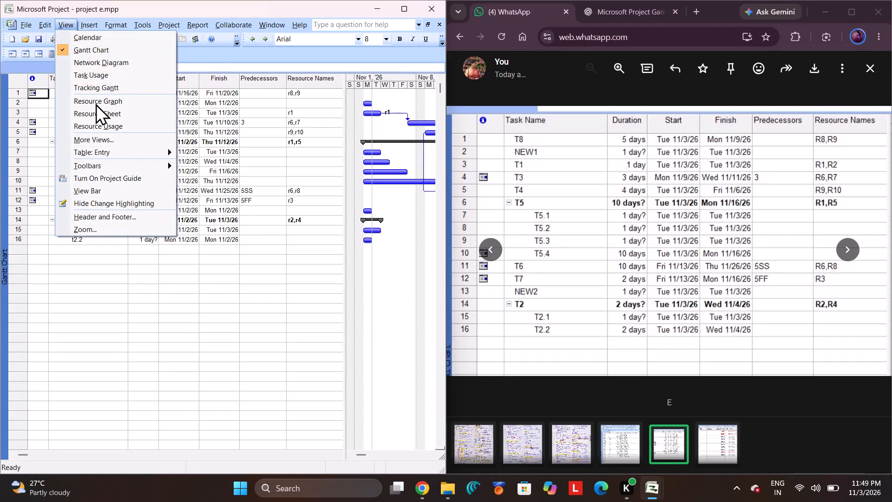
Check the resource list in the Resource Sheet of project e.mpp and return to the Gantt Chart.
{"action": "left_click", "coordinate": [96, 112]}
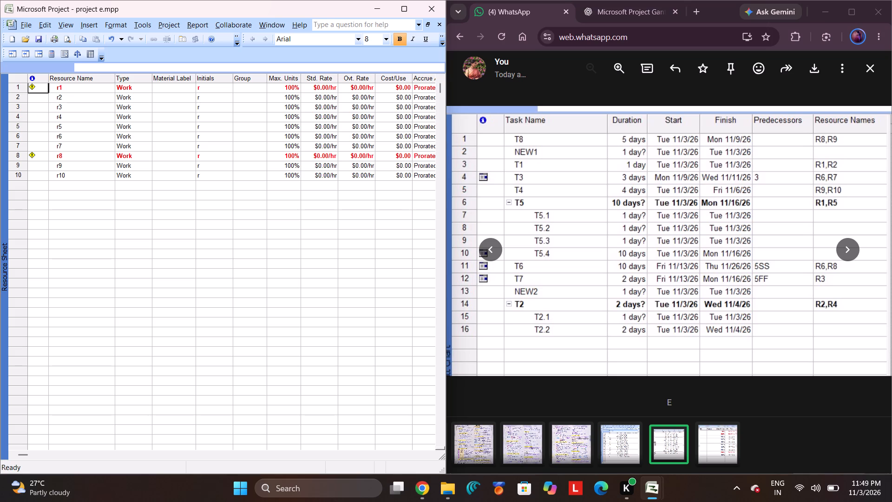
{"action": "left_click", "coordinate": [66, 20]}
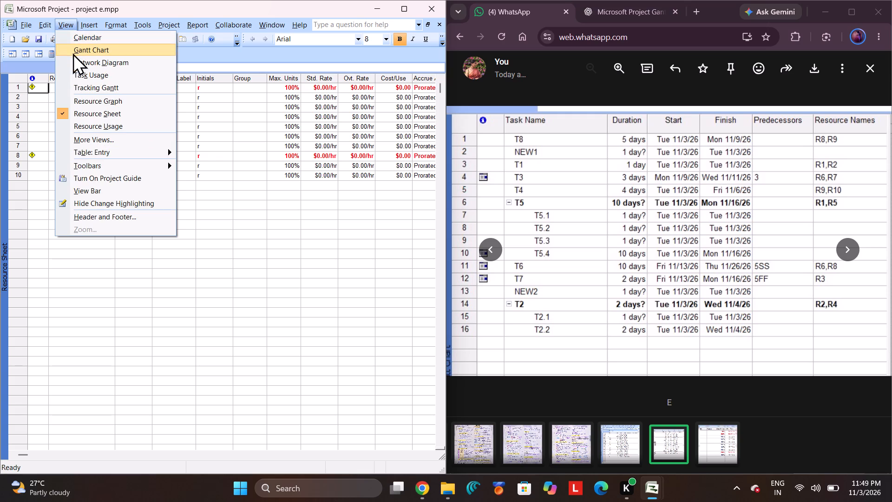
{"action": "left_click", "coordinate": [84, 51]}
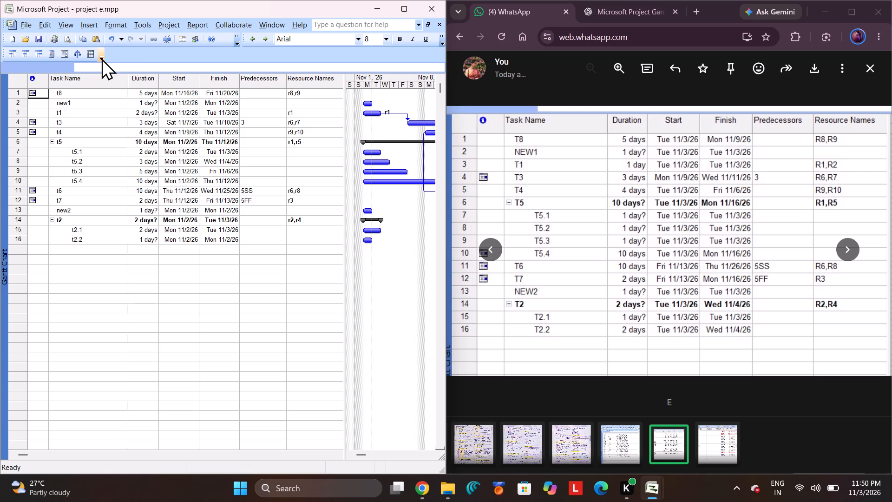
Select the Resource Names cell of task t1 in the Gantt Chart table.
{"action": "left_click", "coordinate": [300, 114]}
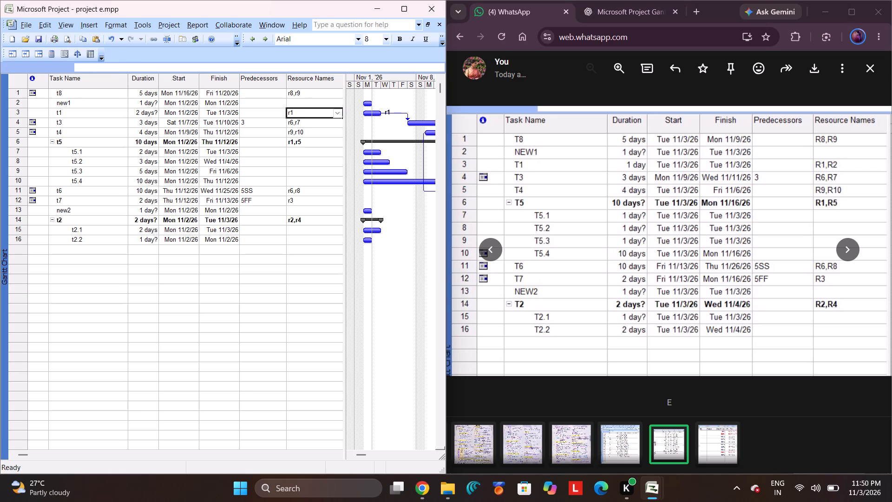
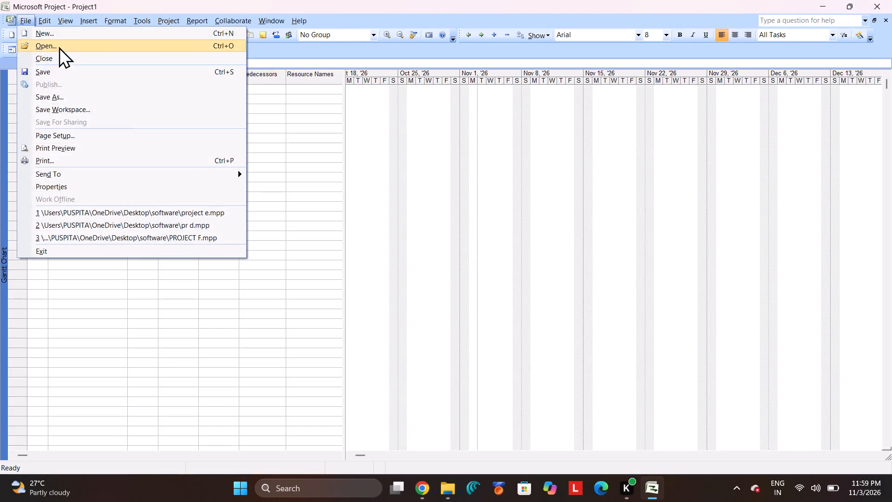
In Microsoft Project, start opening an existing project file and browse to the Desktop folder.
{"action": "left_click", "coordinate": [60, 45]}
{"action": "left_click", "coordinate": [54, 177]}
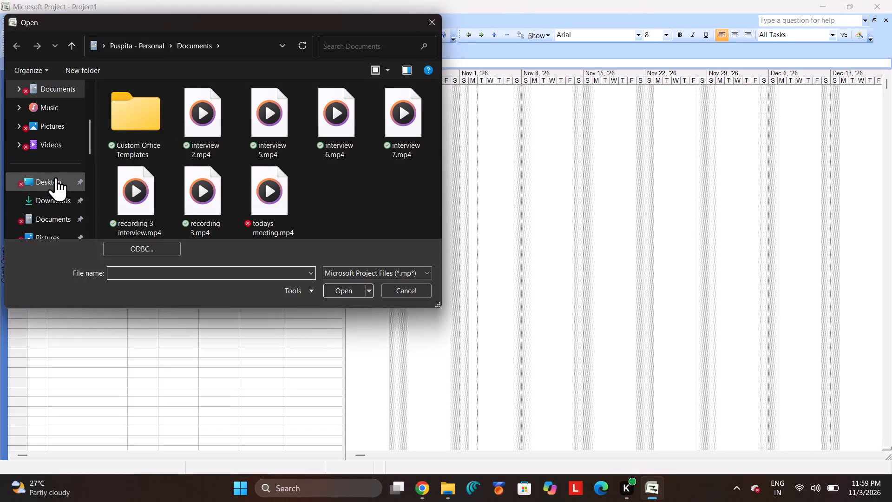
Open the project file PROJECT F.mpp from the software folder on the Desktop.
{"action": "left_click", "coordinate": [185, 224]}
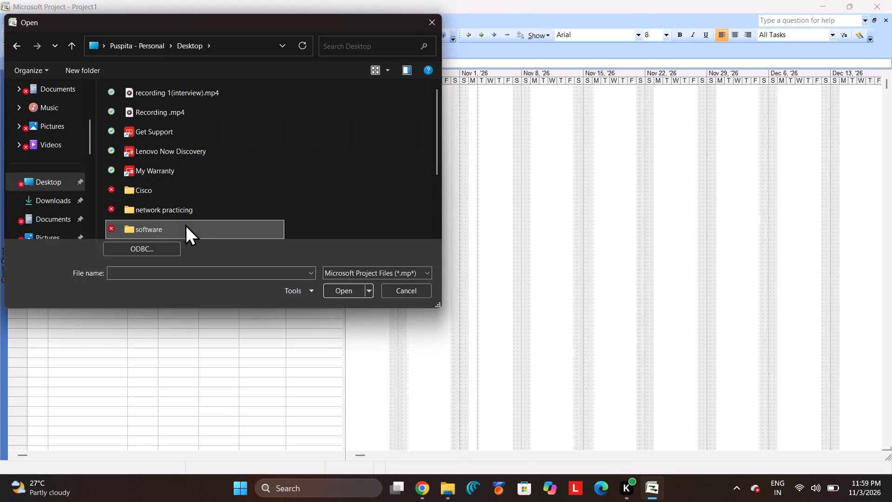
{"action": "left_click", "coordinate": [350, 291]}
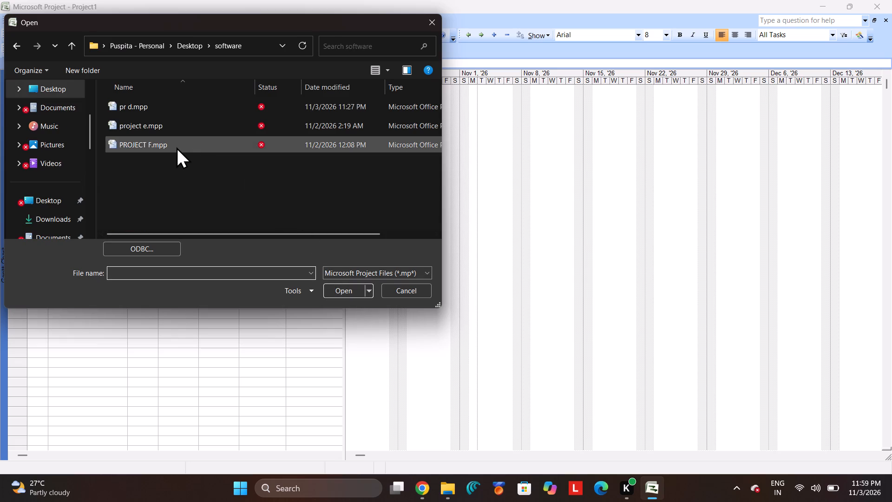
{"action": "double_click", "coordinate": [145, 147]}
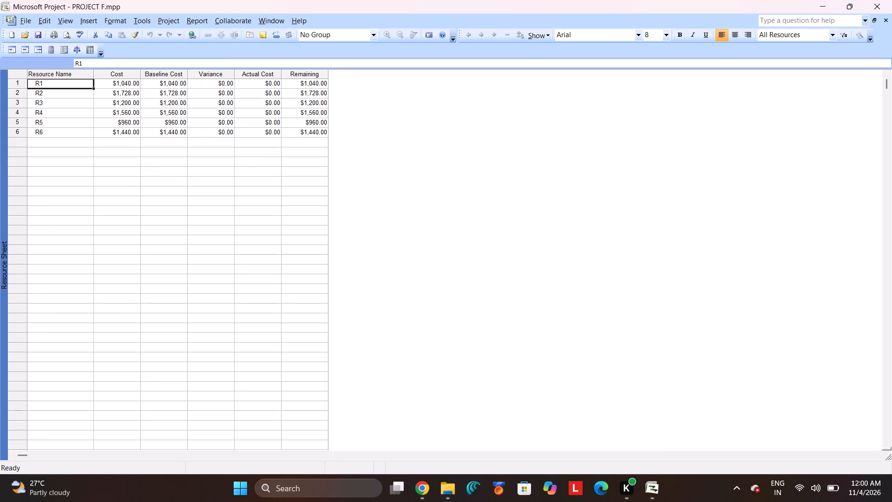
Switch PROJECT F from the Resource Sheet to the Gantt Chart view.
{"action": "left_click", "coordinate": [64, 18]}
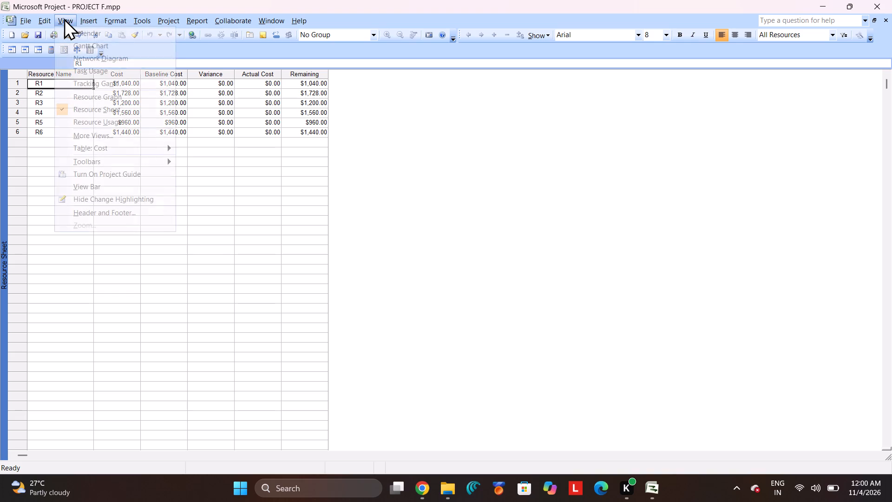
{"action": "left_click", "coordinate": [96, 49]}
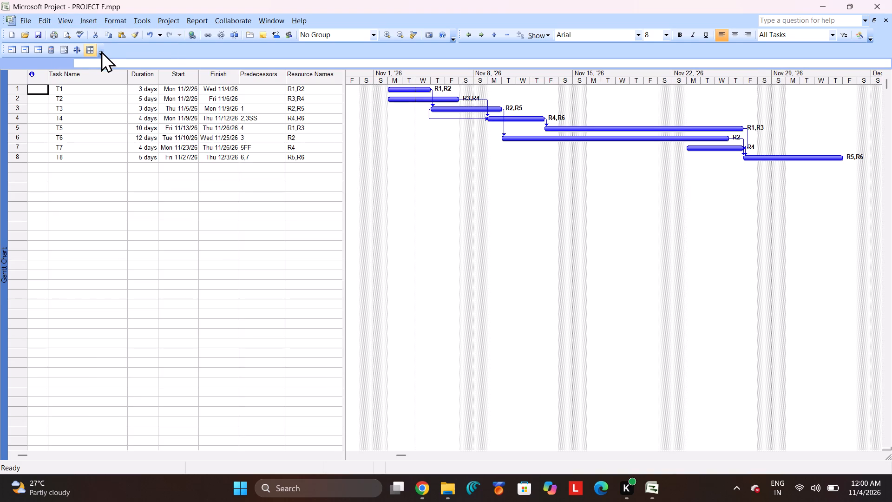
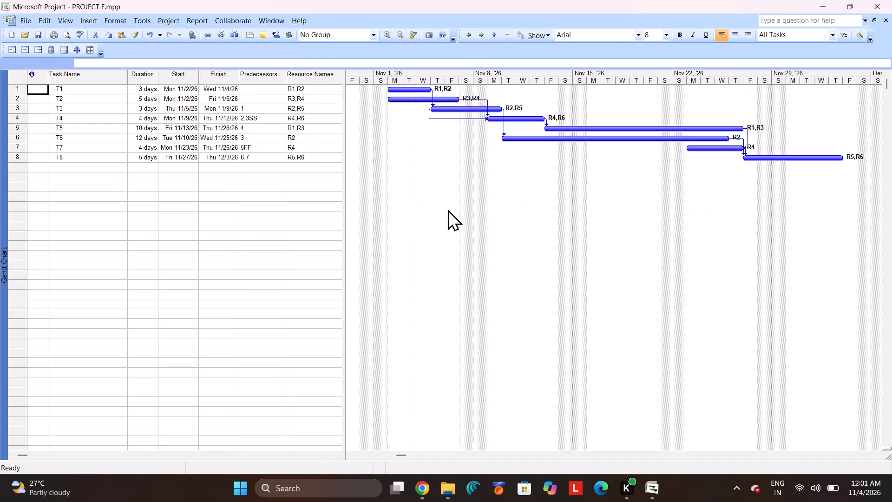
Change the predecessors of task T8 to 6FF,7 so its link from T6 is finish-to-finish.
{"action": "left_click", "coordinate": [241, 157]}
{"action": "left_click", "coordinate": [244, 158]}
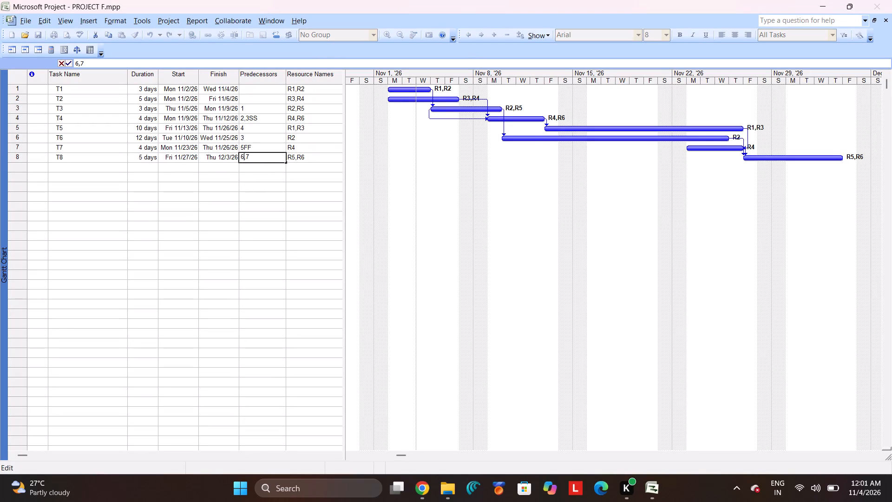
{"action": "type", "text": "FF"}
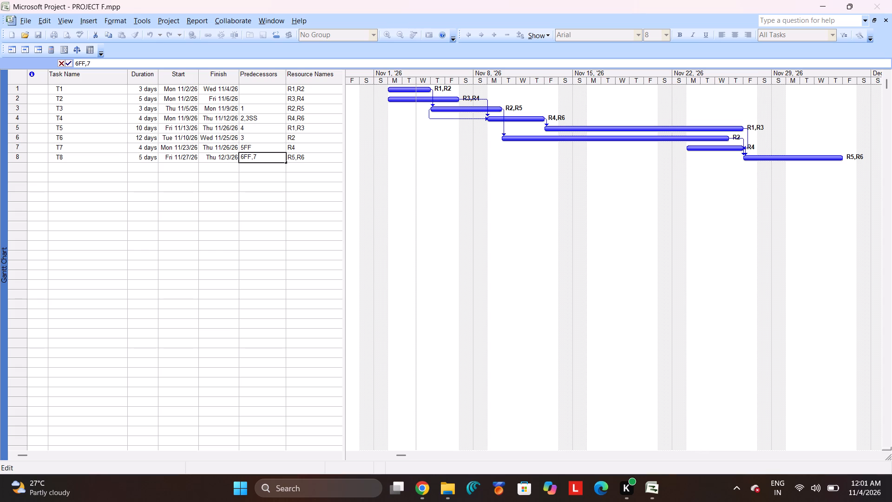
{"action": "left_click", "coordinate": [257, 183]}
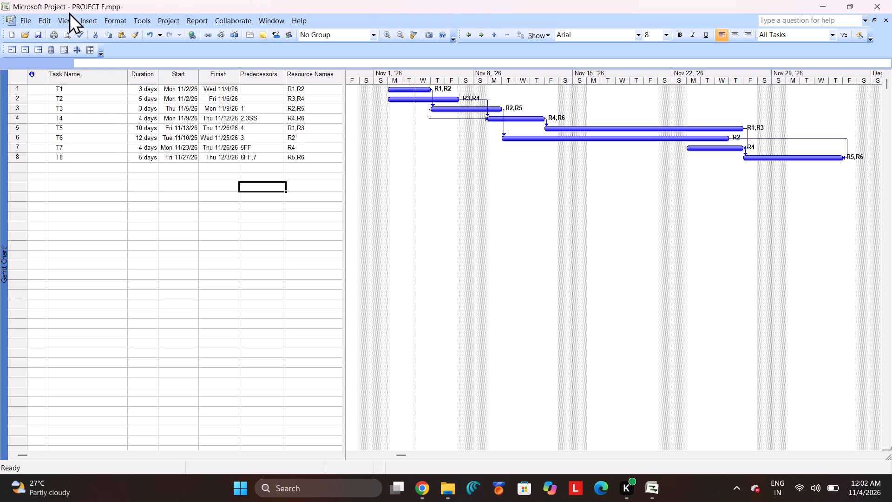
Check the resource costs in the Resource Sheet and the task links in the Network Diagram, returning to the Gantt Chart.
{"action": "left_click", "coordinate": [61, 23]}
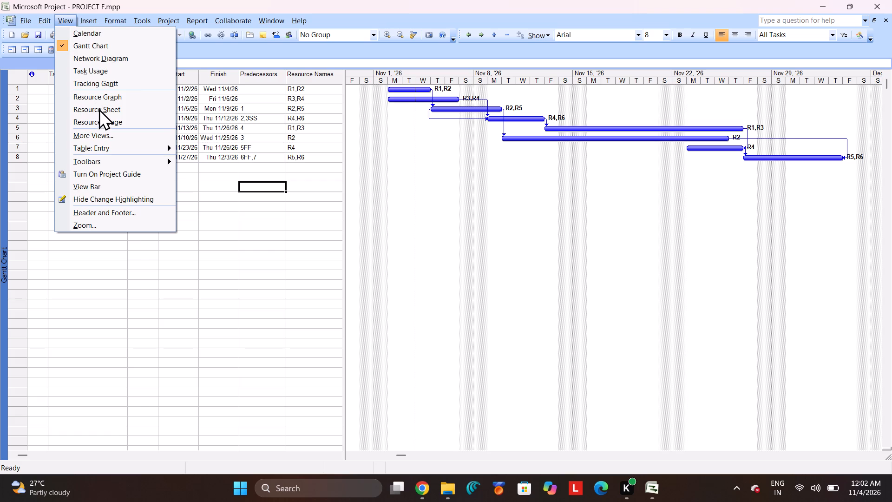
{"action": "left_click", "coordinate": [99, 111]}
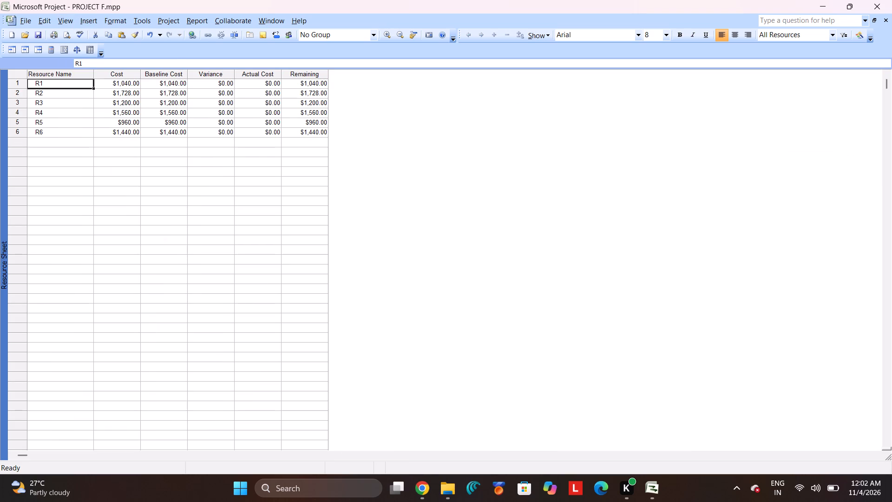
{"action": "left_click", "coordinate": [79, 19]}
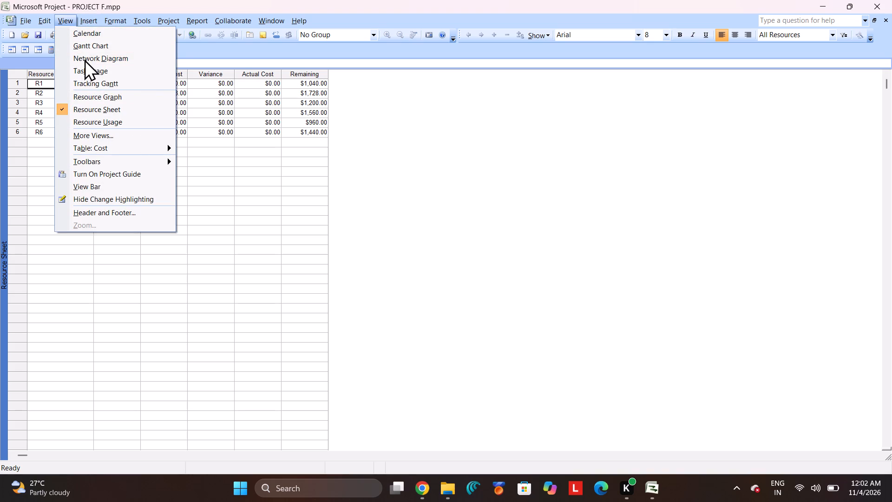
{"action": "left_click", "coordinate": [84, 59]}
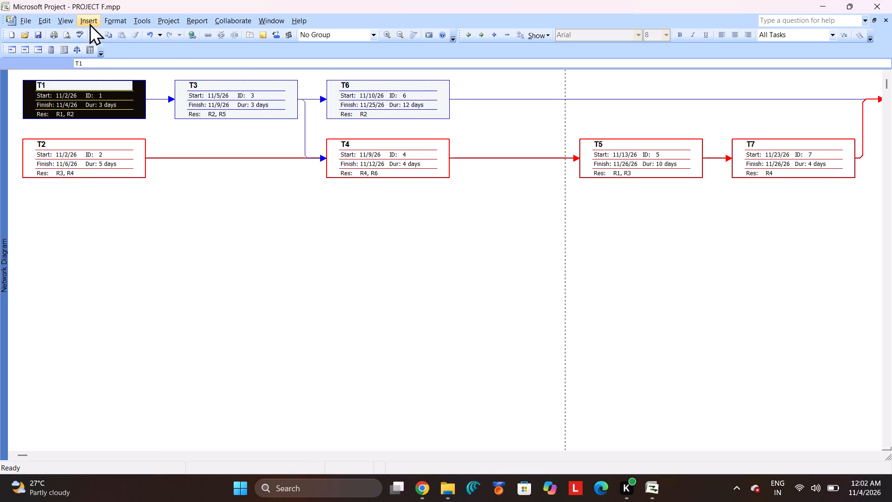
{"action": "left_click", "coordinate": [75, 21]}
{"action": "left_click", "coordinate": [80, 42]}
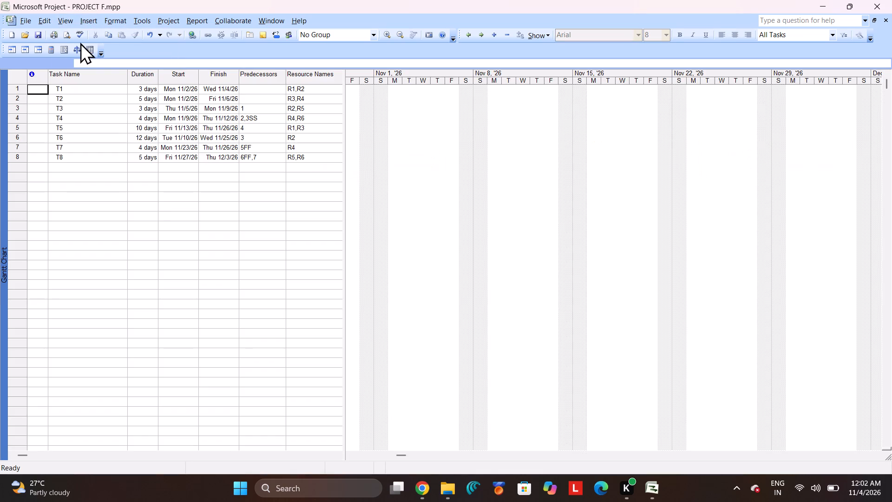
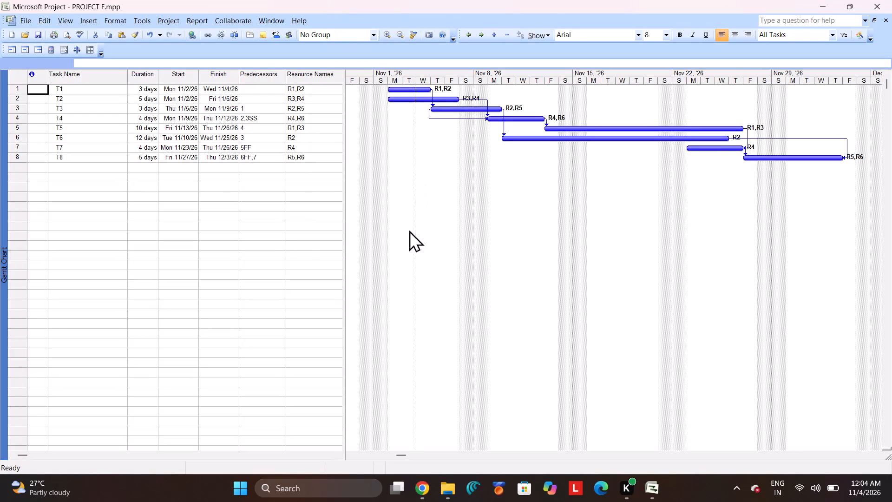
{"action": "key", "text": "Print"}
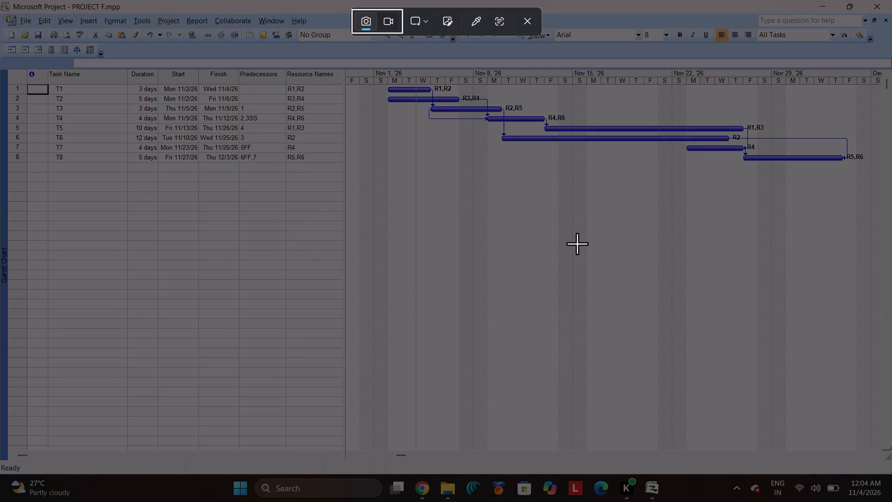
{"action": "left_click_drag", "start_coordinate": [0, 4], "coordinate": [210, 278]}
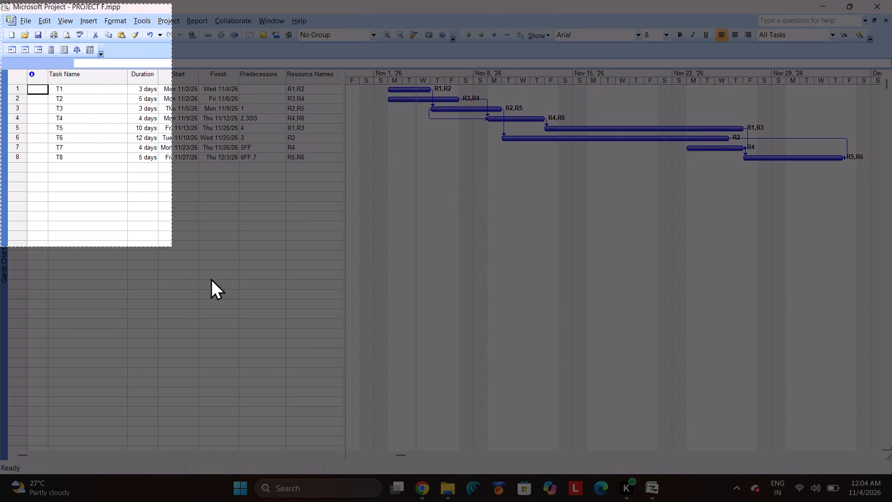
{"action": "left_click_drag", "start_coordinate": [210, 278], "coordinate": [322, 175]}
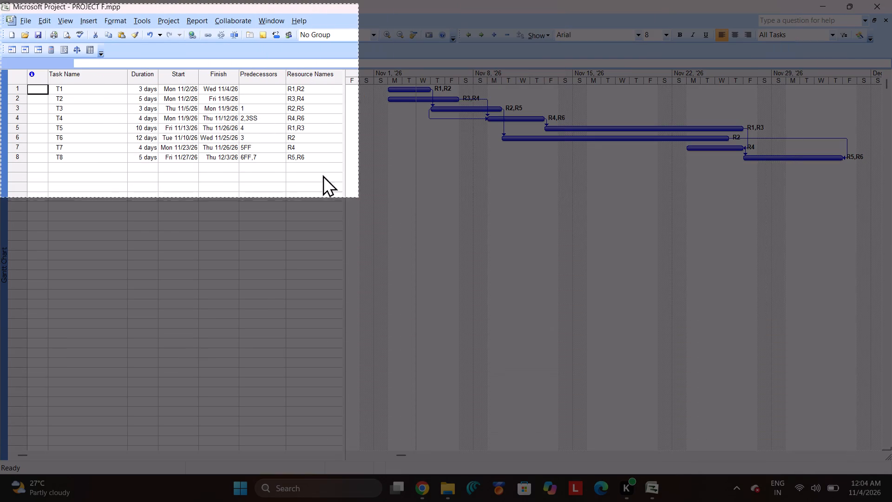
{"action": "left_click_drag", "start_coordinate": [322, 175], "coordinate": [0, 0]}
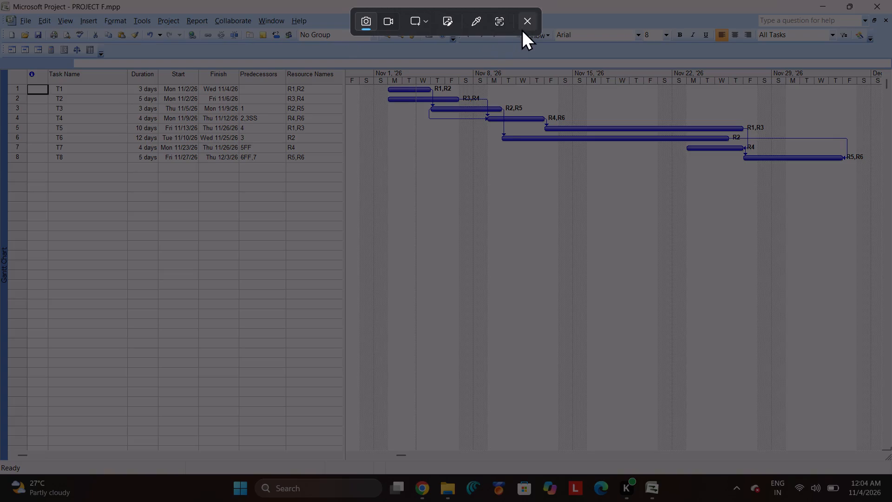
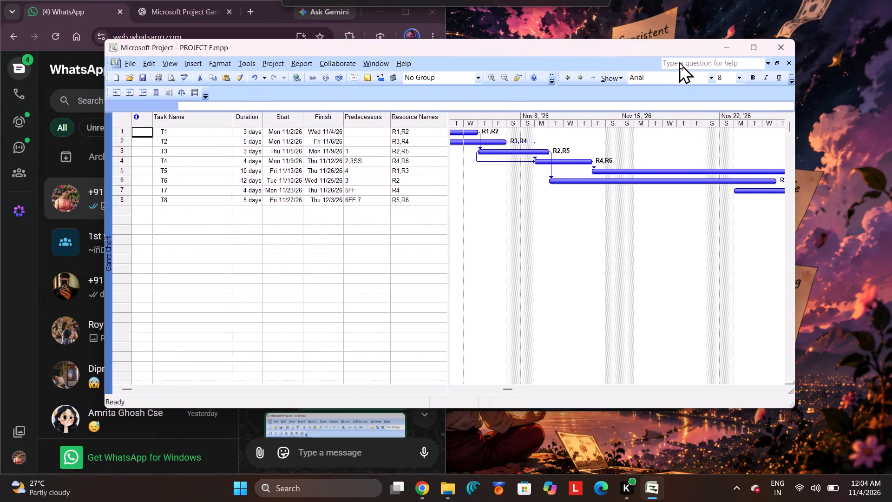
Move and resize the PROJECT F window to fill the desktop's free half beside the WhatsApp browser window, at full height.
{"action": "left_click_drag", "start_coordinate": [679, 62], "coordinate": [701, 60]}
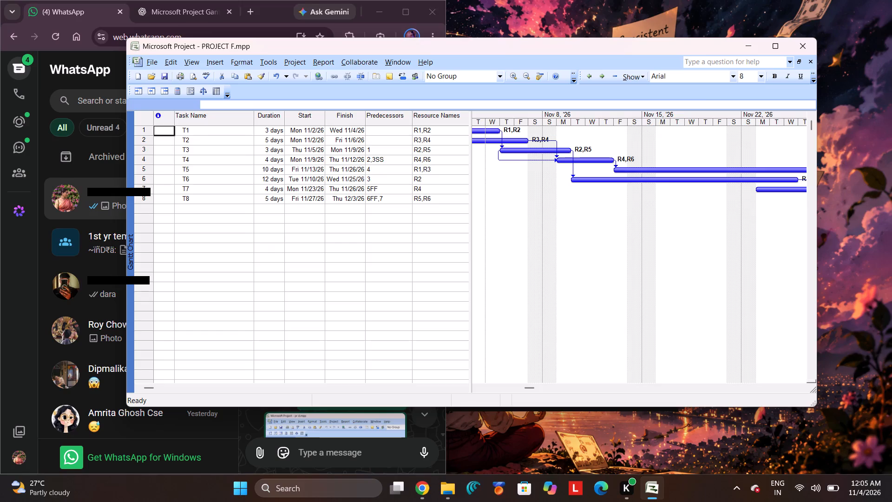
{"action": "left_click_drag", "start_coordinate": [124, 167], "coordinate": [364, 292]}
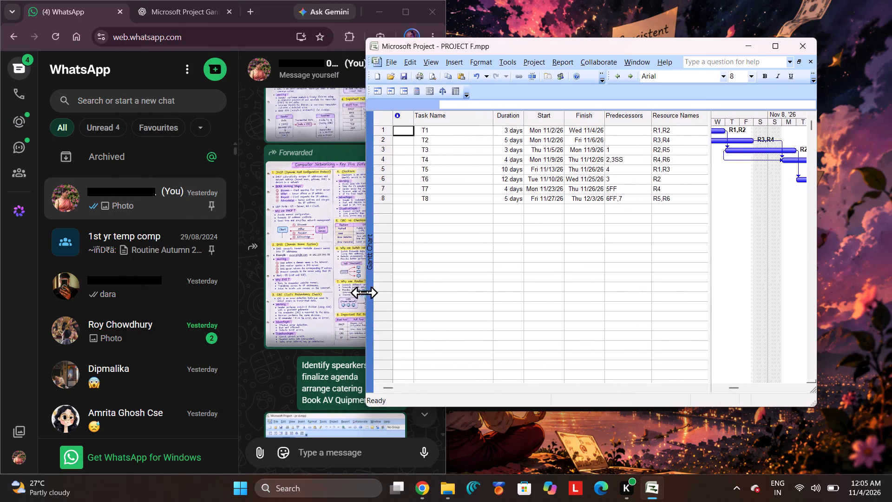
{"action": "left_click_drag", "start_coordinate": [364, 292], "coordinate": [440, 320]}
{"action": "left_click_drag", "start_coordinate": [625, 38], "coordinate": [637, 0]}
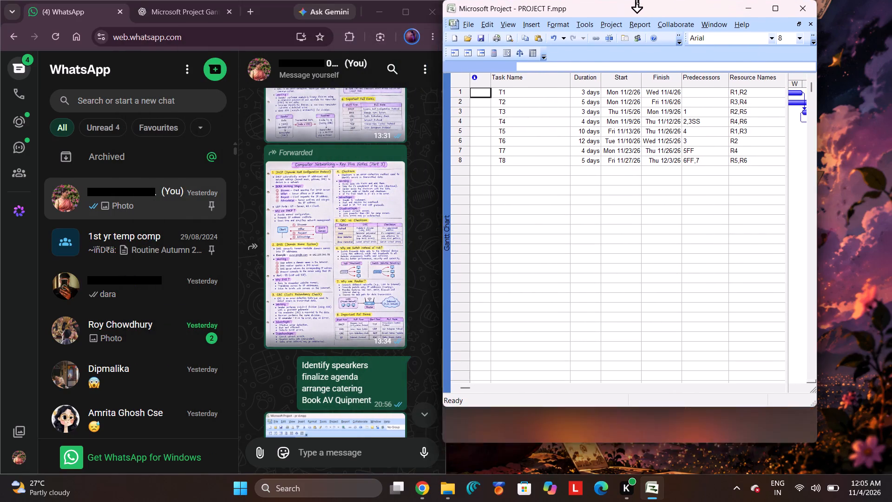
{"action": "left_click_drag", "start_coordinate": [637, 0], "coordinate": [637, 0]}
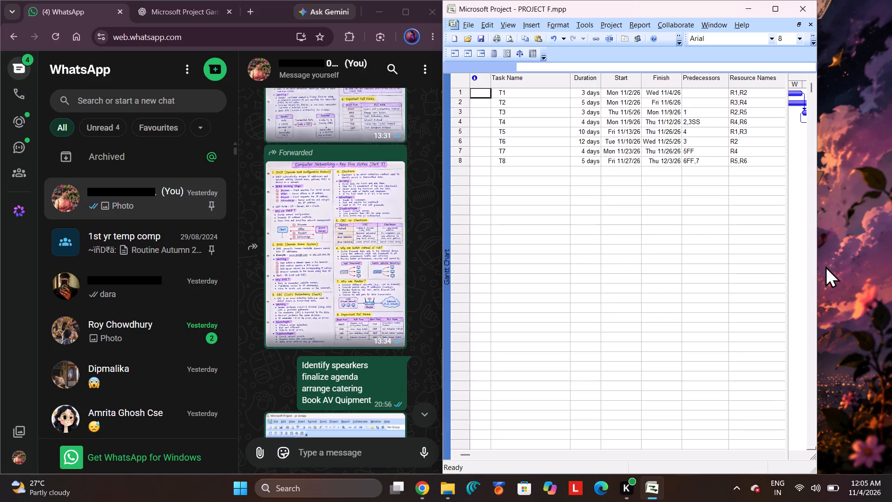
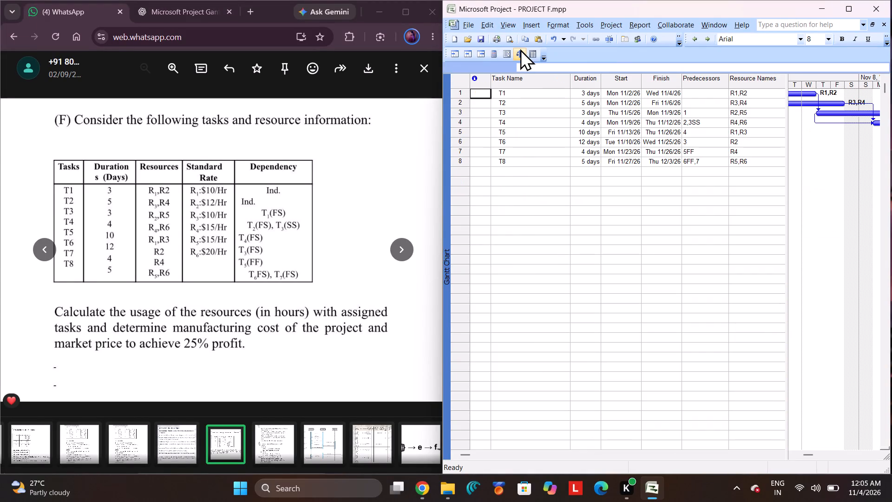
Bring up the choice of data tables available for the Gantt Chart of PROJECT F.
{"action": "left_click", "coordinate": [508, 27]}
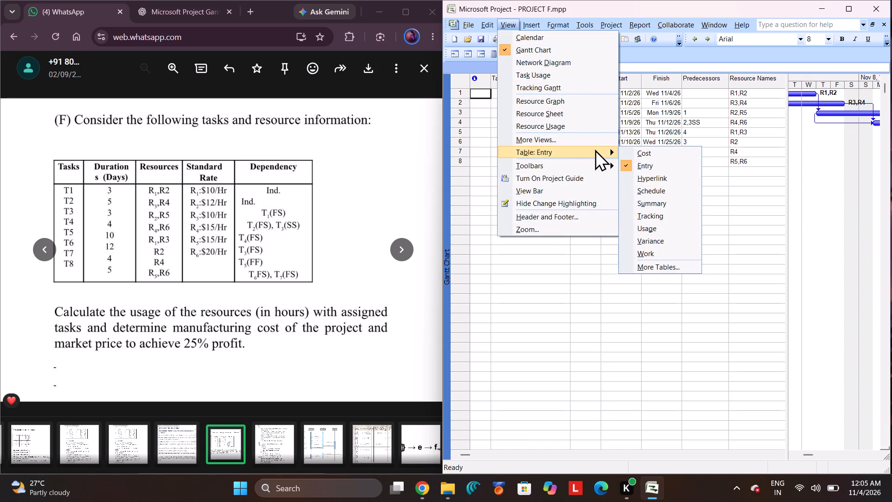
Review the task costs of T1–T8 in the Gantt Chart's Cost table, restoring the Entry table when done.
{"action": "left_click", "coordinate": [640, 149]}
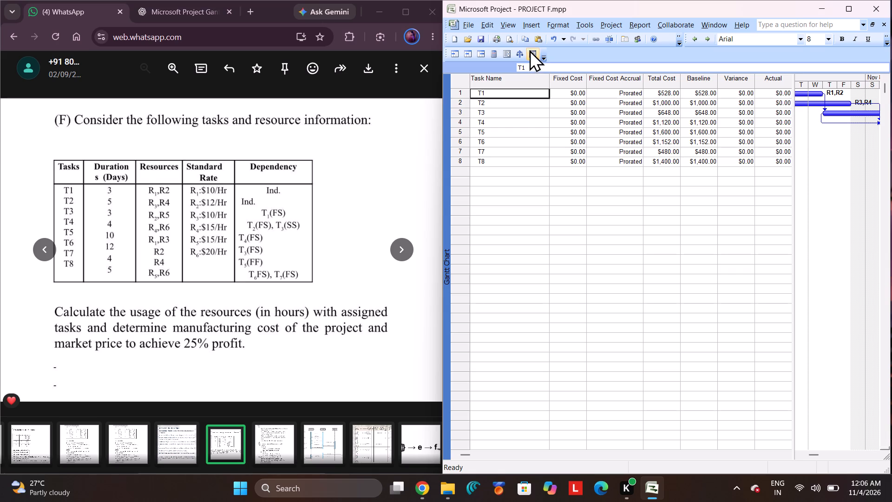
{"action": "left_click", "coordinate": [505, 25]}
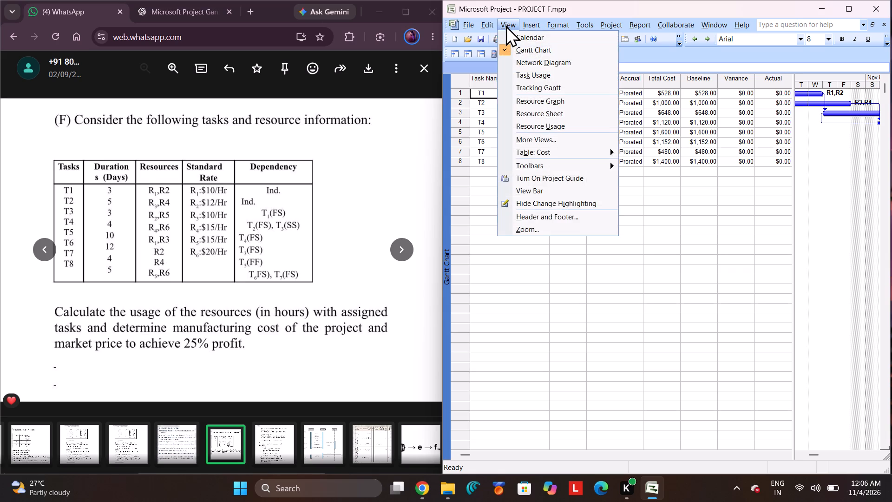
{"action": "left_click", "coordinate": [524, 49]}
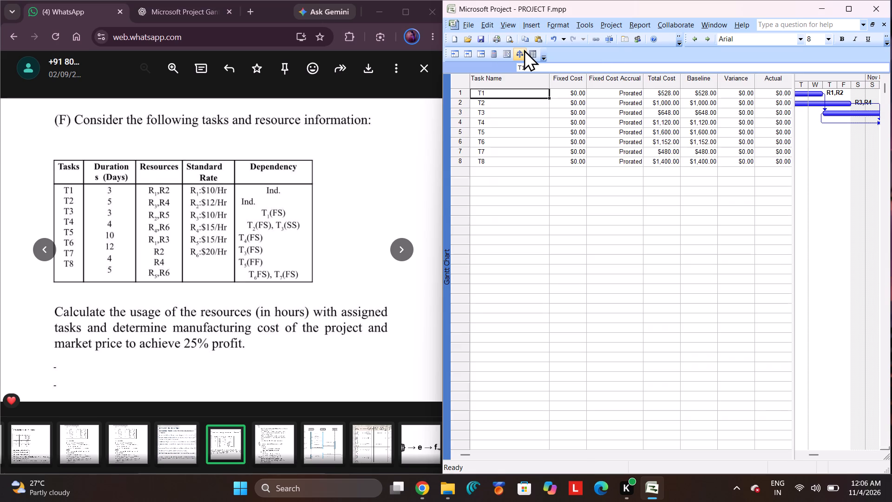
{"action": "left_click", "coordinate": [511, 27]}
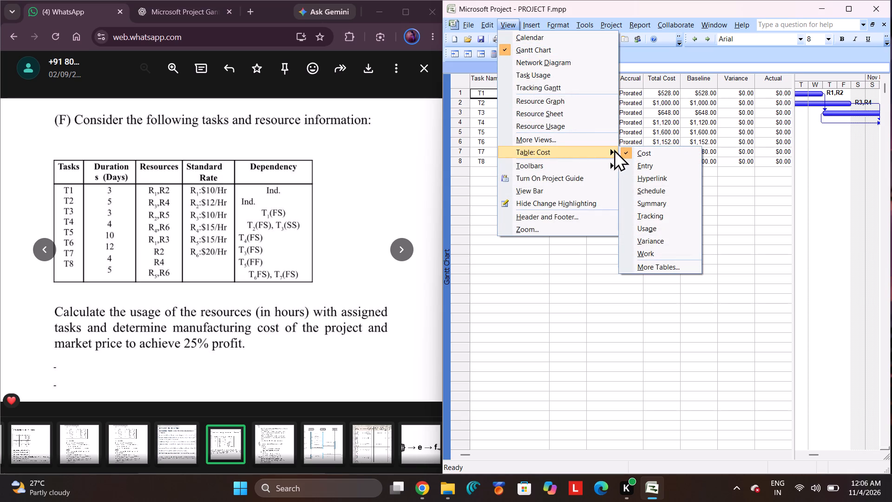
{"action": "left_click", "coordinate": [659, 169]}
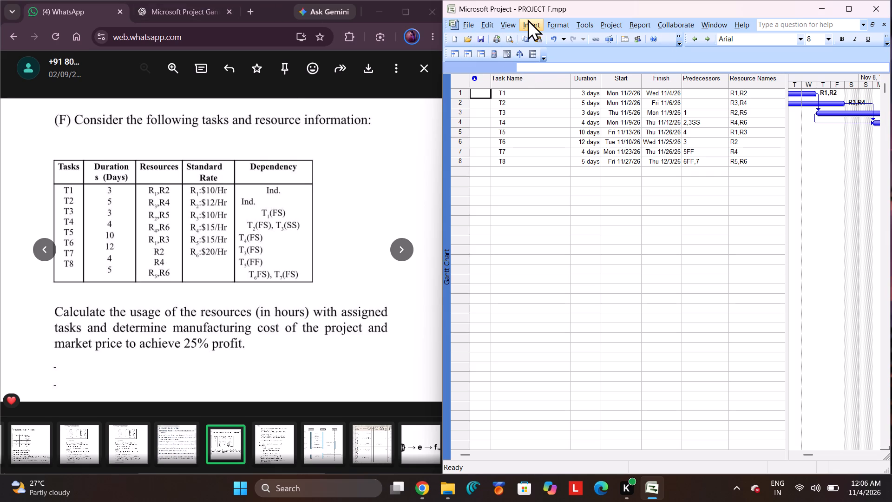
Review the costs of resources R1–R6 in the Resource Sheet using the Cost table.
{"action": "left_click", "coordinate": [512, 26]}
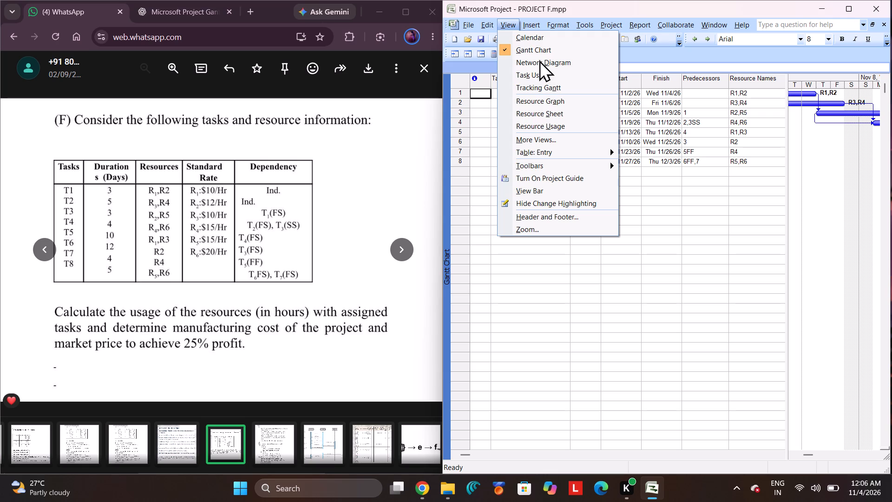
{"action": "left_click", "coordinate": [548, 117]}
{"action": "left_click", "coordinate": [512, 26]}
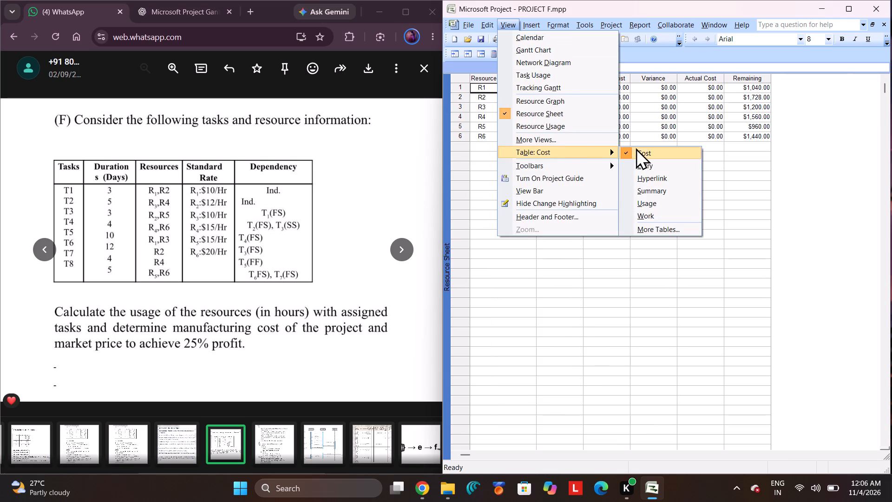
{"action": "left_click", "coordinate": [641, 153]}
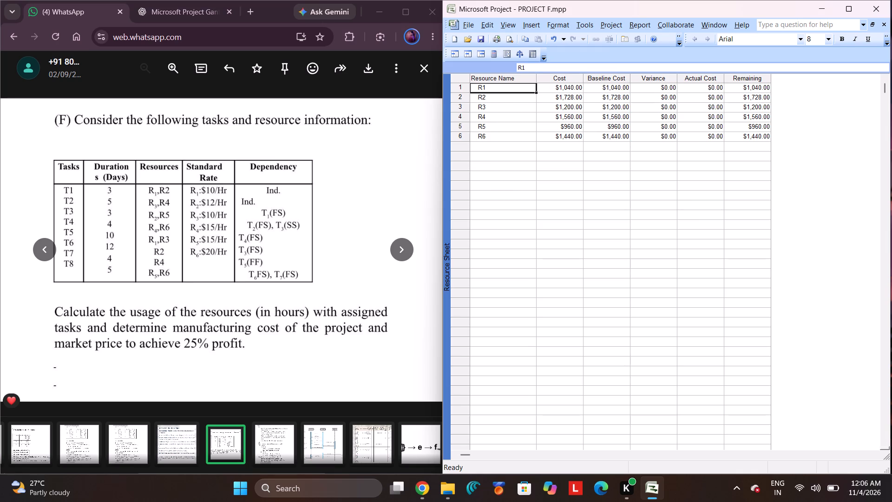
{"action": "left_click", "coordinate": [513, 26]}
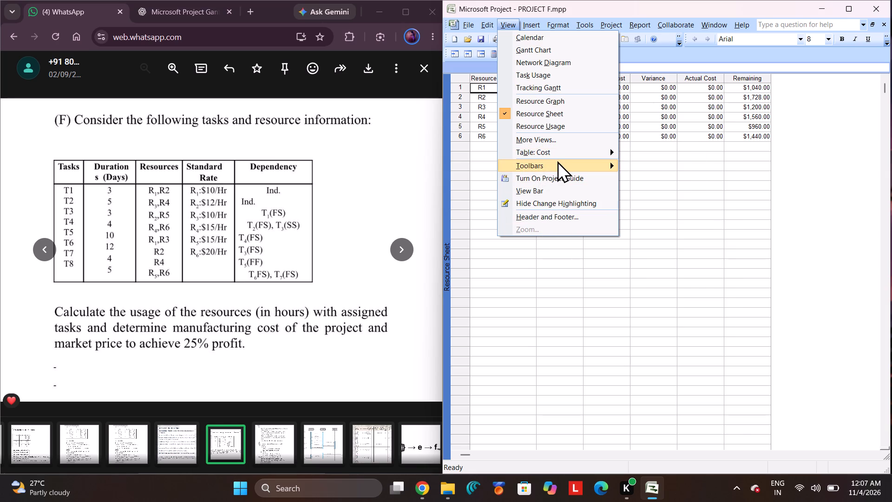
Show the Task Usage view to examine the work hours assigned to each task.
{"action": "left_click", "coordinate": [556, 75]}
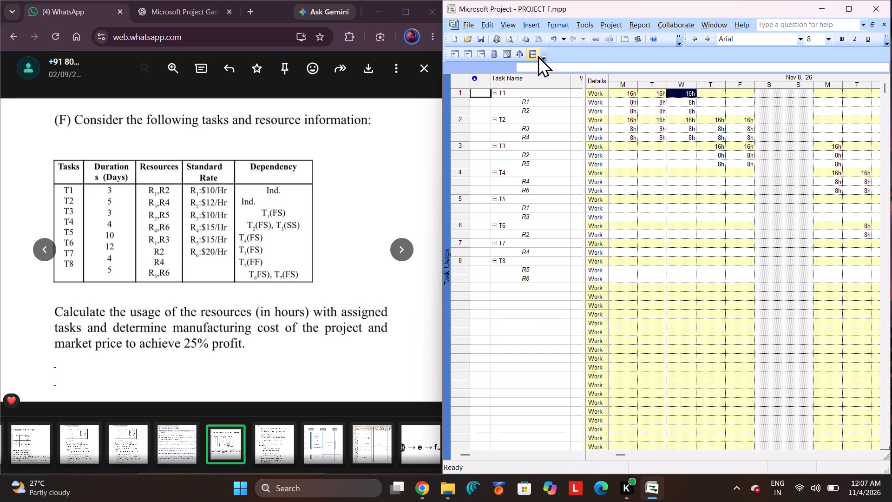
Check the costs of resources R1–R6 in the Resource Sheet, returning to the Gantt Chart when done.
{"action": "left_click", "coordinate": [511, 22]}
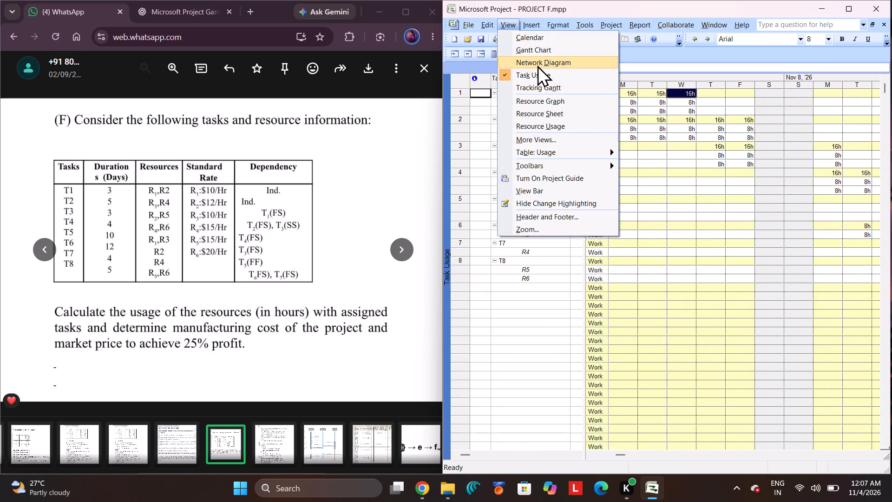
{"action": "left_click", "coordinate": [549, 111]}
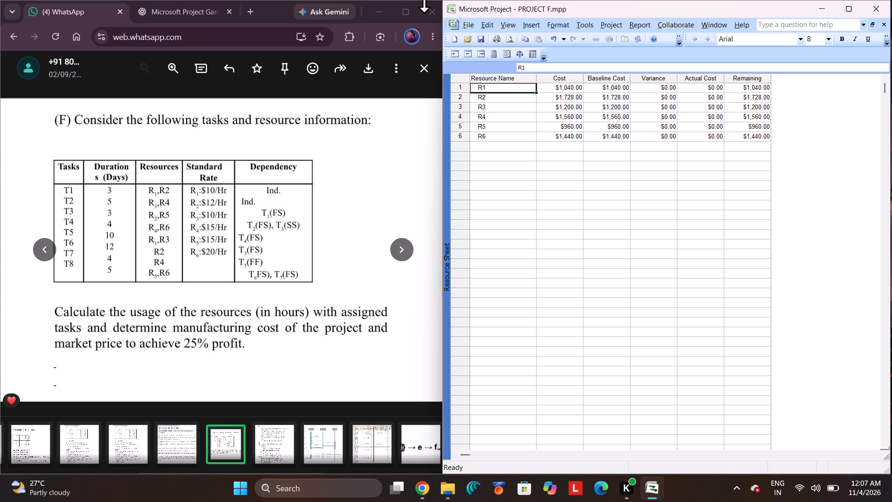
{"action": "left_click", "coordinate": [524, 25]}
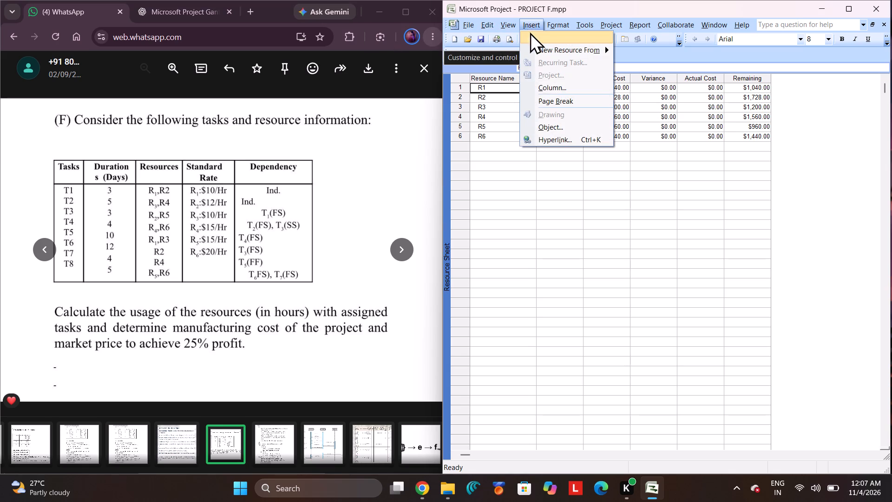
{"action": "left_click", "coordinate": [528, 50]}
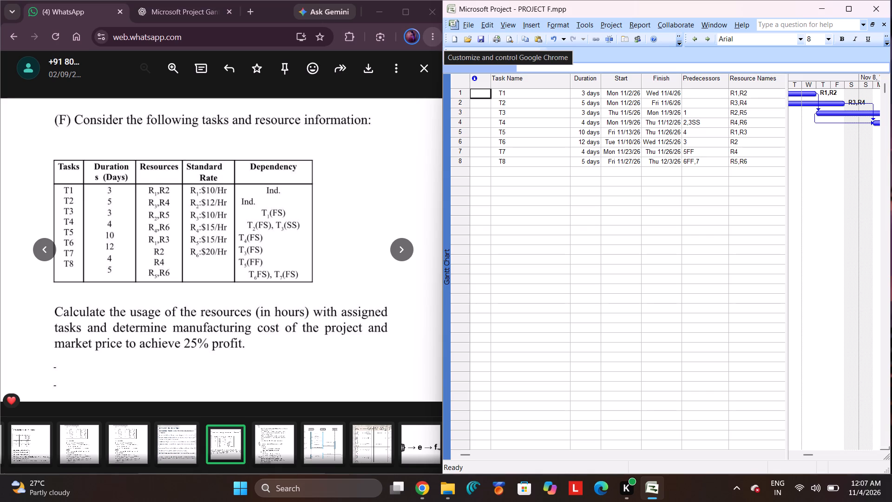
{"action": "key", "text": "Print"}
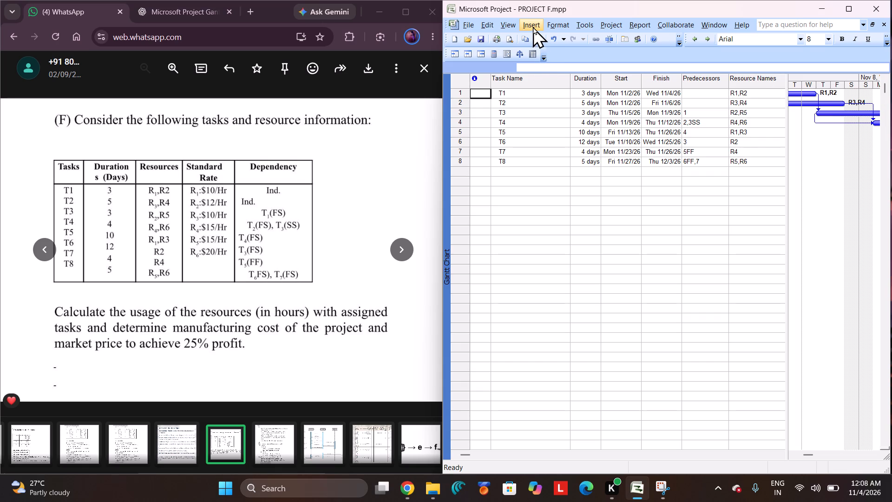
Review the rates and costs of resources R1–R6 in the Resource Sheet using its Entry and Cost tables.
{"action": "left_click_drag", "start_coordinate": [616, 7], "coordinate": [627, 30]}
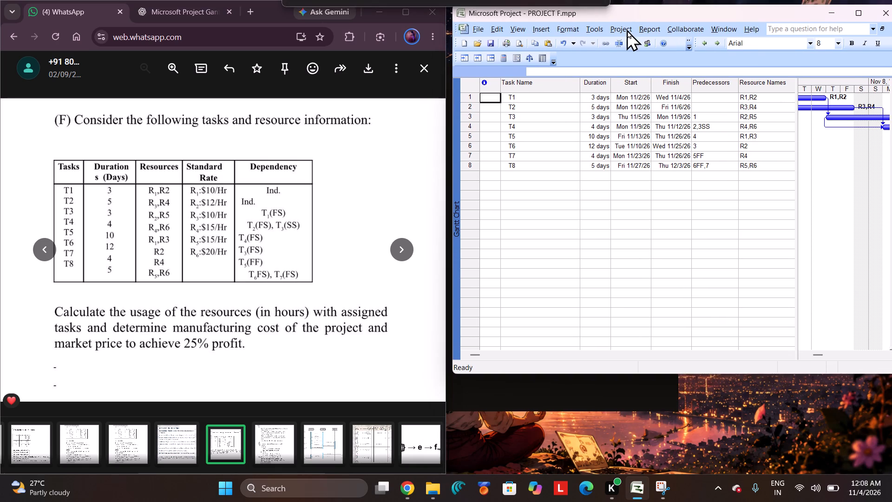
{"action": "left_click_drag", "start_coordinate": [627, 30], "coordinate": [625, 61]}
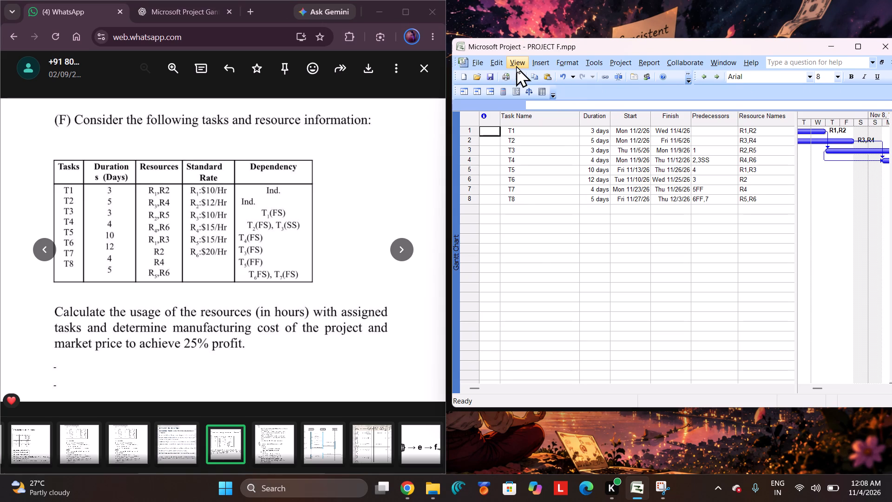
{"action": "left_click", "coordinate": [516, 66]}
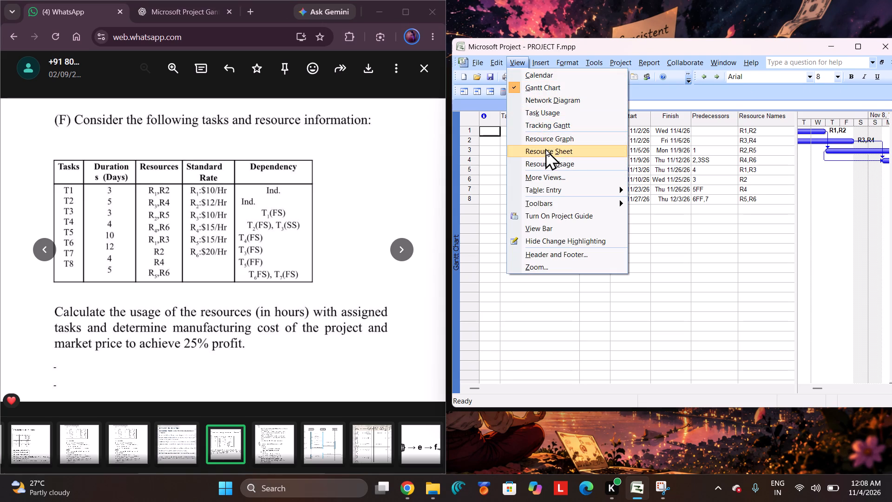
{"action": "left_click", "coordinate": [545, 149]}
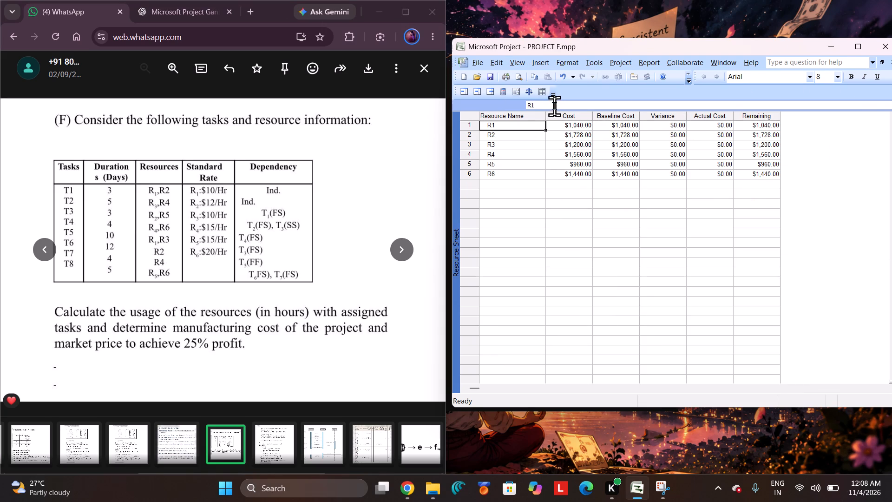
{"action": "left_click", "coordinate": [514, 61]}
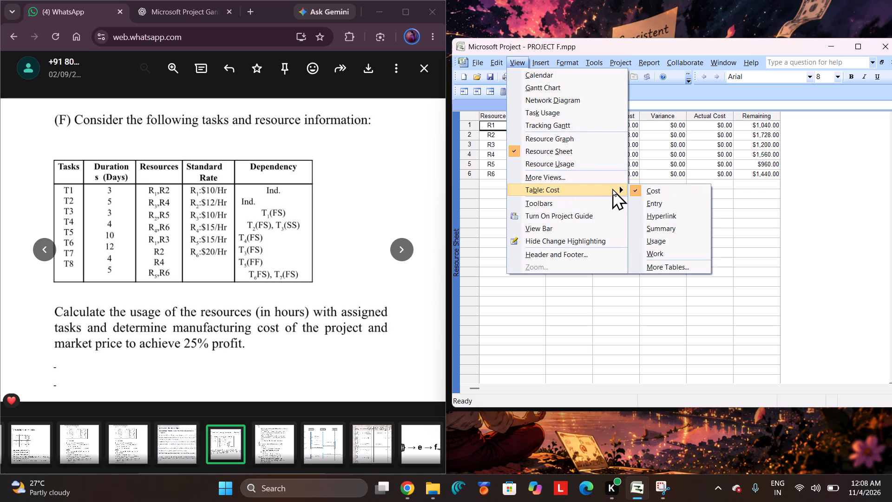
{"action": "left_click", "coordinate": [643, 199]}
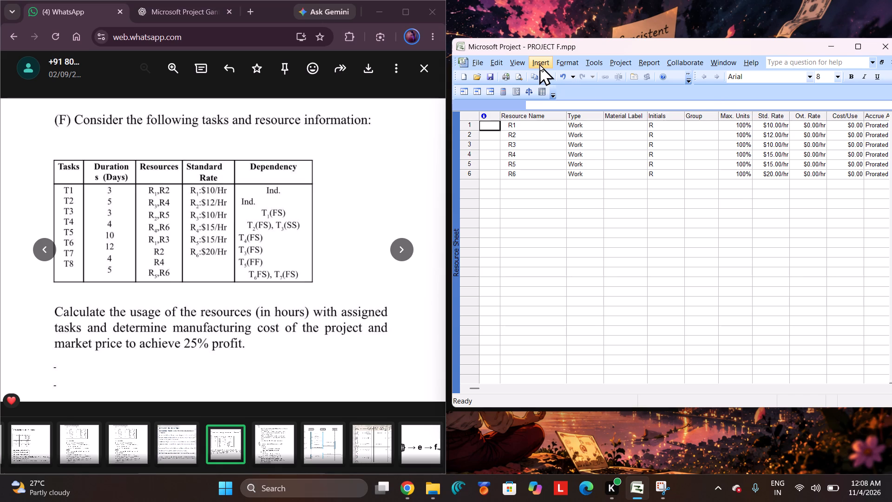
{"action": "left_click", "coordinate": [517, 62]}
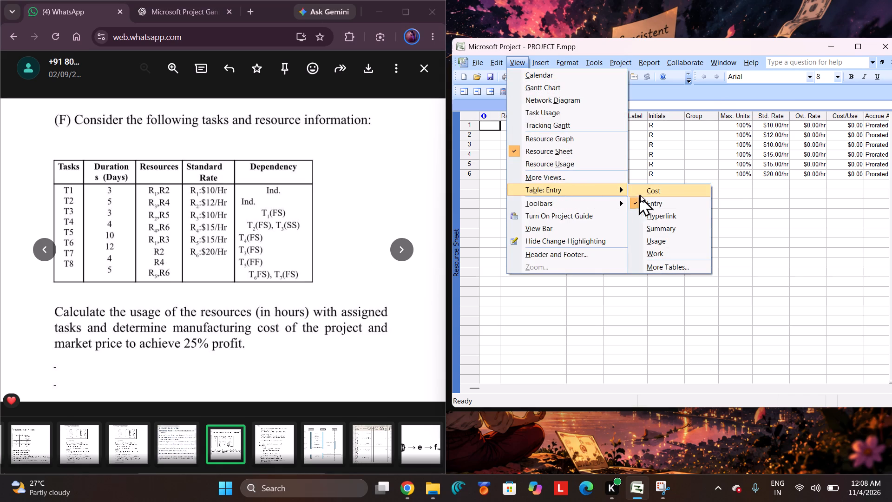
{"action": "left_click", "coordinate": [655, 193]}
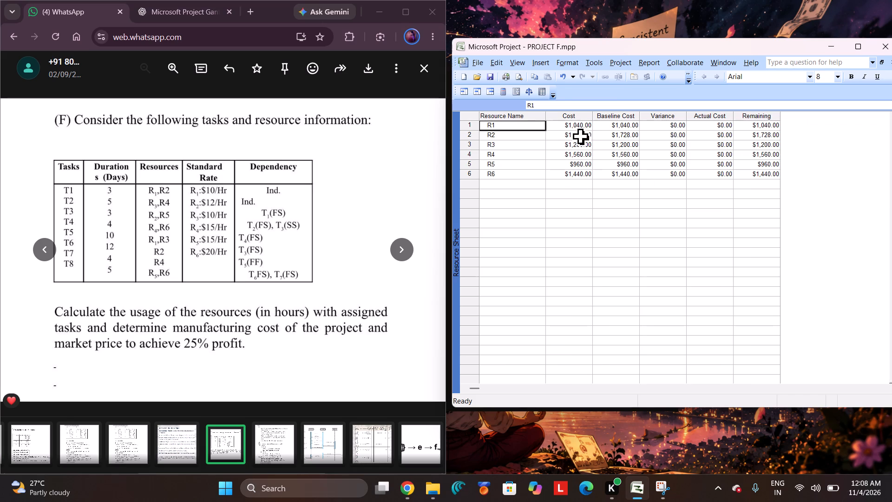
Examine the project statistics of PROJECT F for overall duration, work and cost, closing them when done.
{"action": "left_click", "coordinate": [621, 64]}
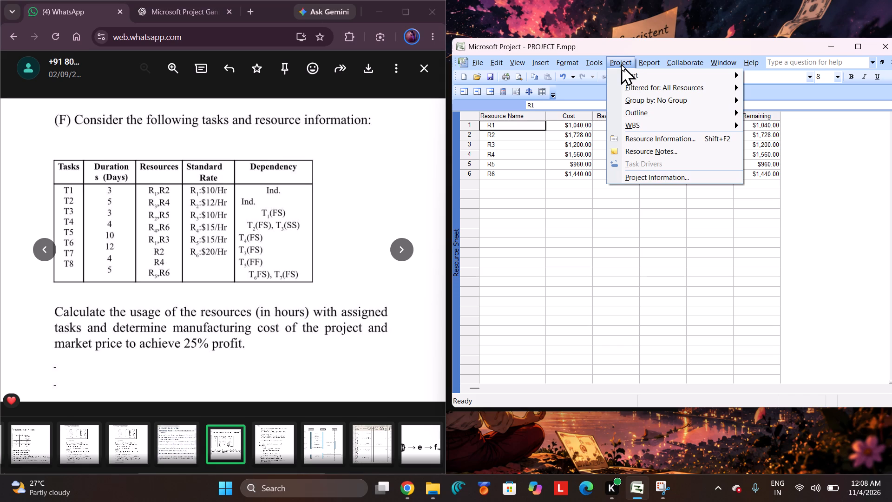
{"action": "left_click", "coordinate": [654, 178]}
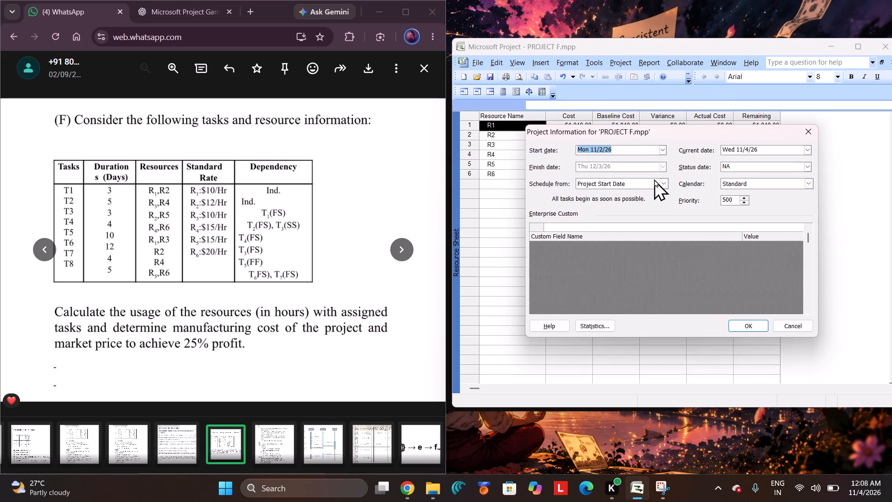
{"action": "left_click", "coordinate": [597, 328]}
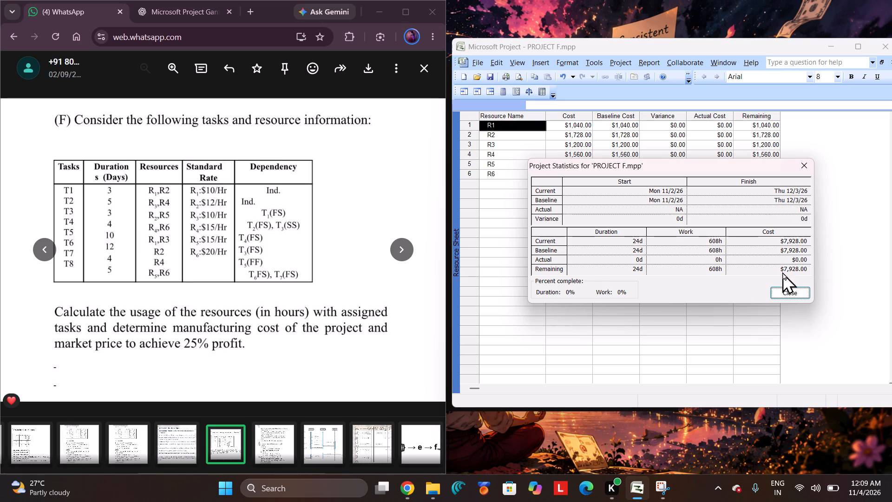
{"action": "left_click", "coordinate": [803, 162]}
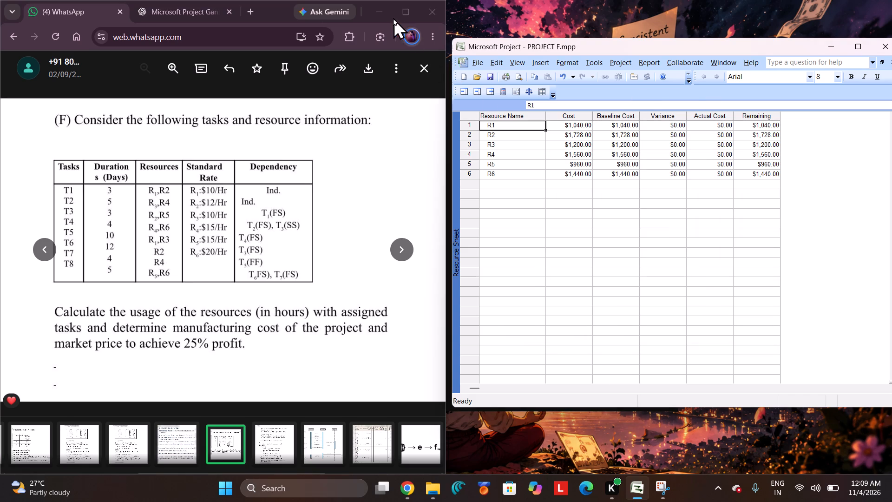
Stop the screen recording of the WhatsApp reference and the PROJECT F schedule.
{"action": "left_click", "coordinate": [384, 18]}
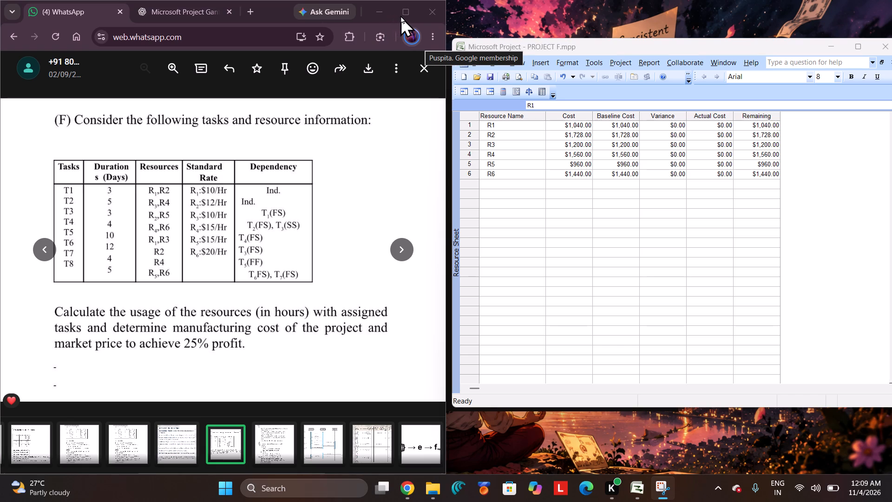
{"action": "left_click", "coordinate": [404, 16]}
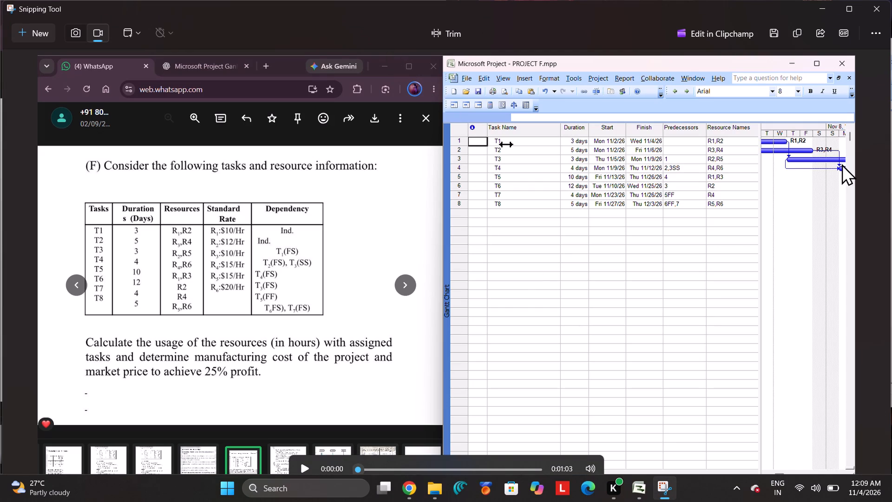
Save the screen recording as an MP4 file named QS F in the Downloads folder.
{"action": "left_click", "coordinate": [778, 33]}
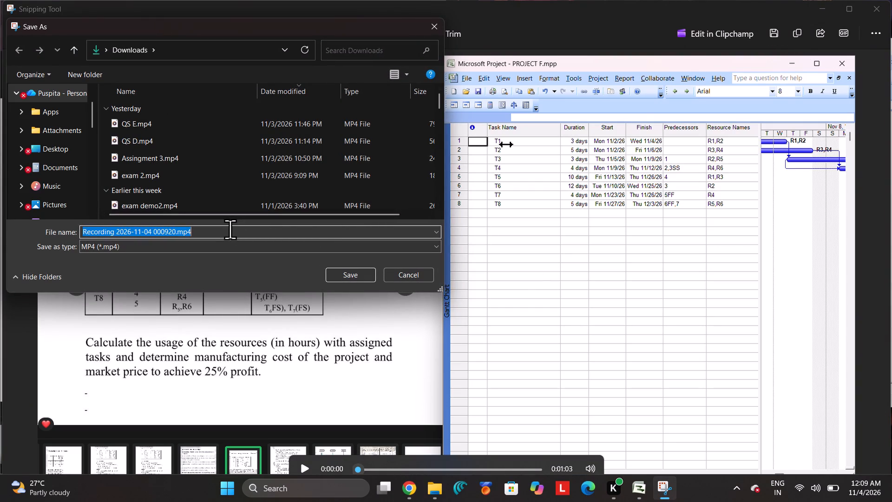
{"action": "key", "text": "BackSpace"}
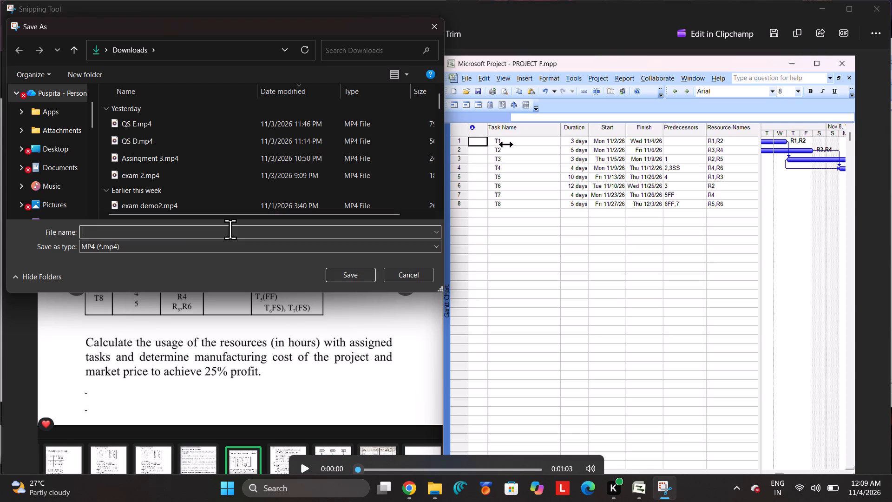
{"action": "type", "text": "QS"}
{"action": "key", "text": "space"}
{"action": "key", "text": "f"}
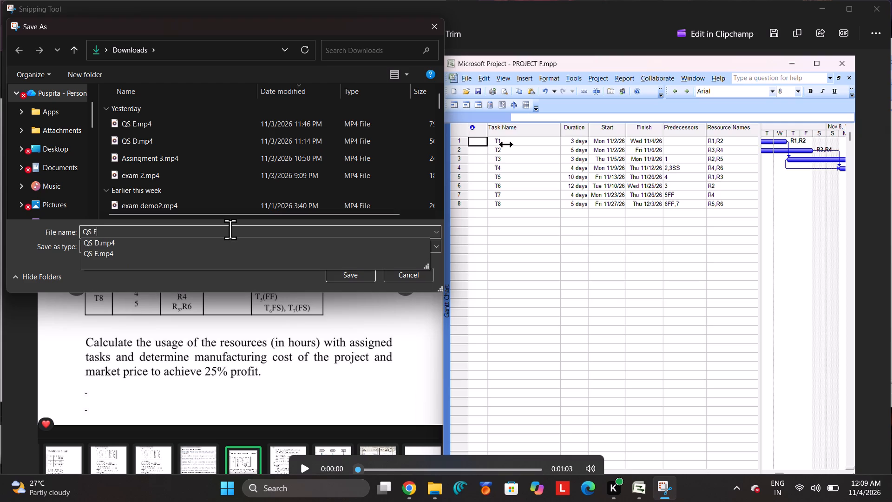
{"action": "left_click", "coordinate": [350, 275]}
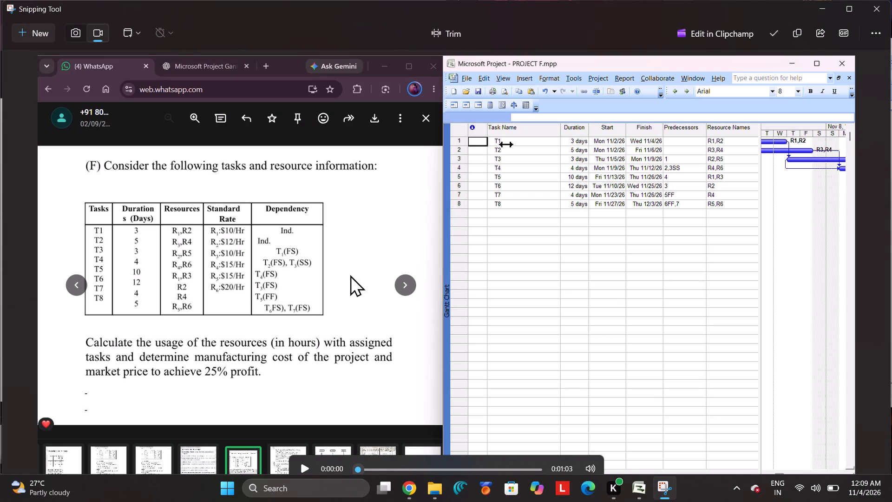
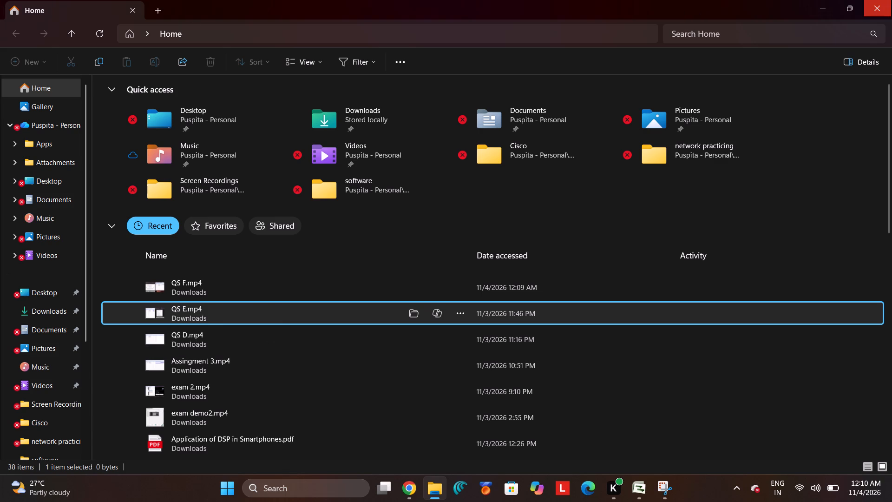
Switch to Chrome, search for a file compressor, refine the search to video compressor, and open FreeConvert's Video Compressor page.
{"action": "left_click", "coordinate": [815, 5]}
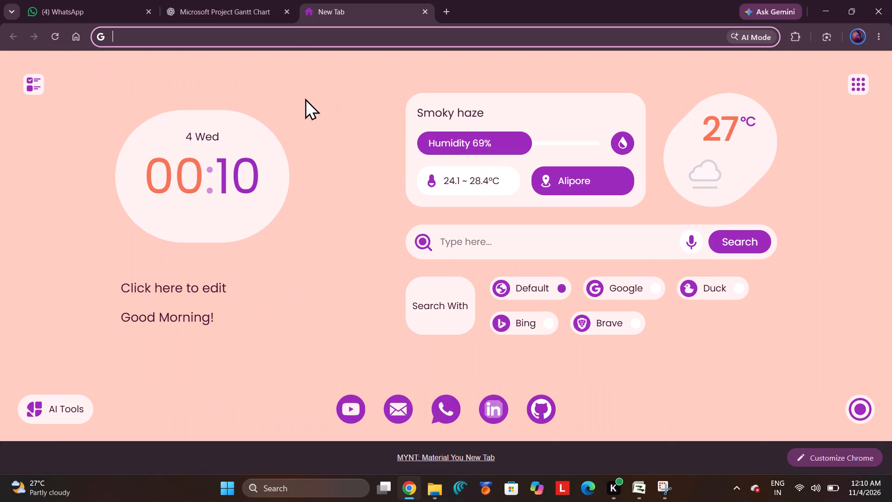
{"action": "left_click", "coordinate": [342, 44]}
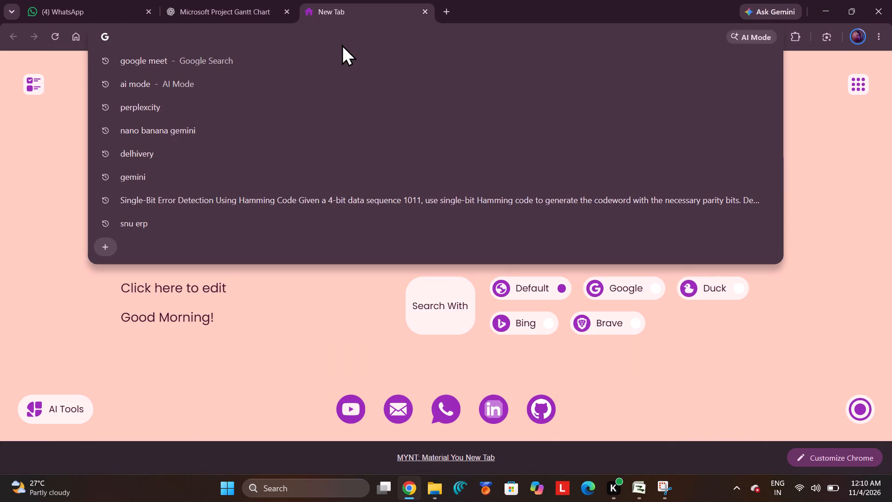
{"action": "type", "text": "FIL"}
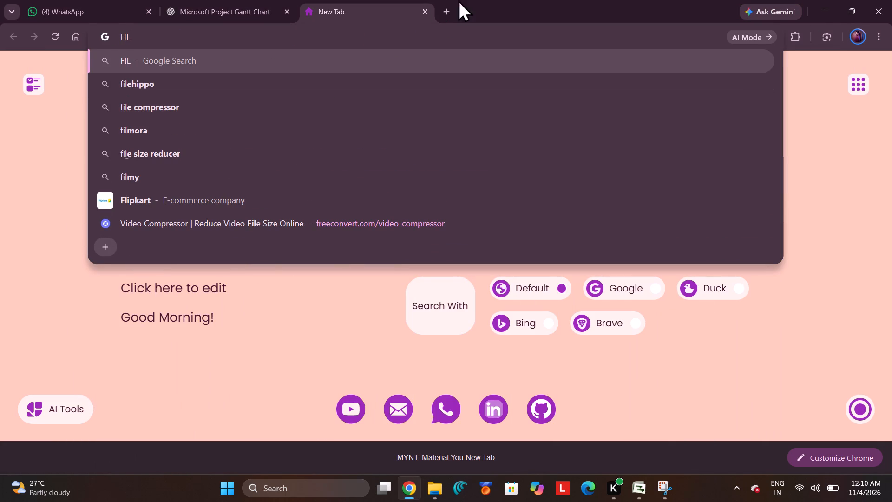
{"action": "left_click", "coordinate": [165, 113]}
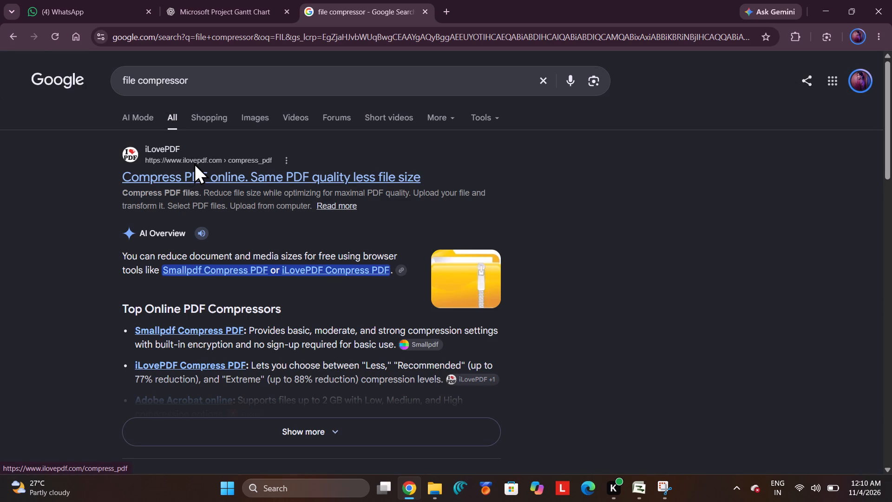
{"action": "left_click", "coordinate": [238, 79]}
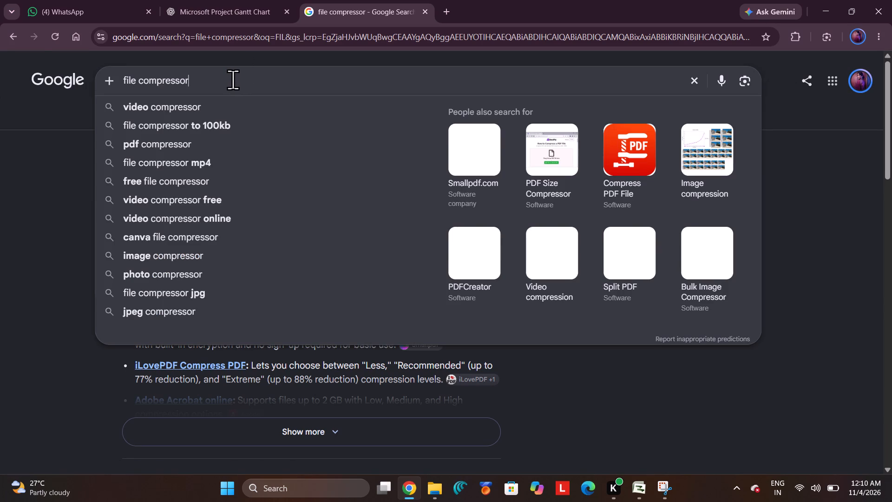
{"action": "left_click", "coordinate": [195, 107]}
{"action": "left_click", "coordinate": [229, 173]}
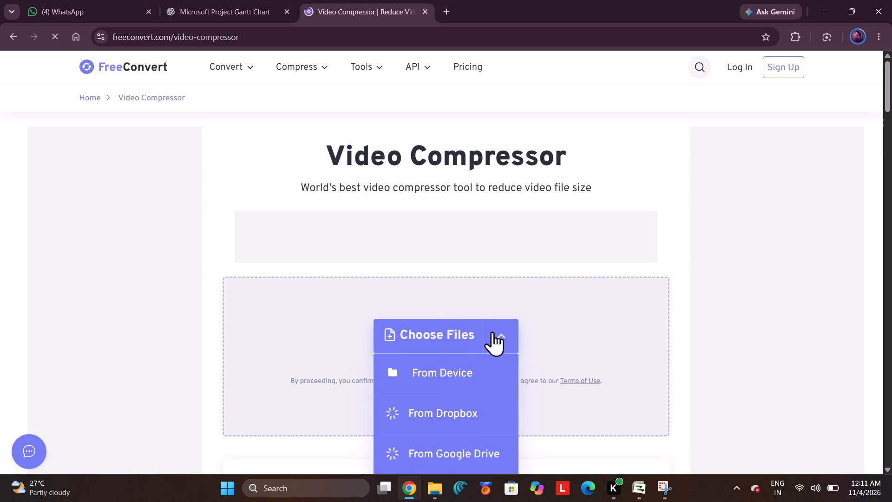
Add Assingment 3.mp4 from the device's Downloads folder to the Video Compressor and start compressing it with MP4 output.
{"action": "left_click", "coordinate": [474, 375]}
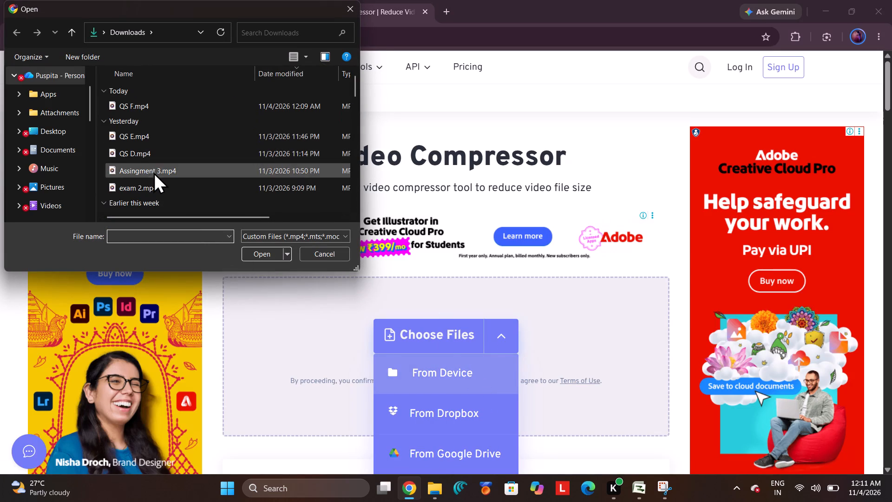
{"action": "left_click", "coordinate": [156, 170]}
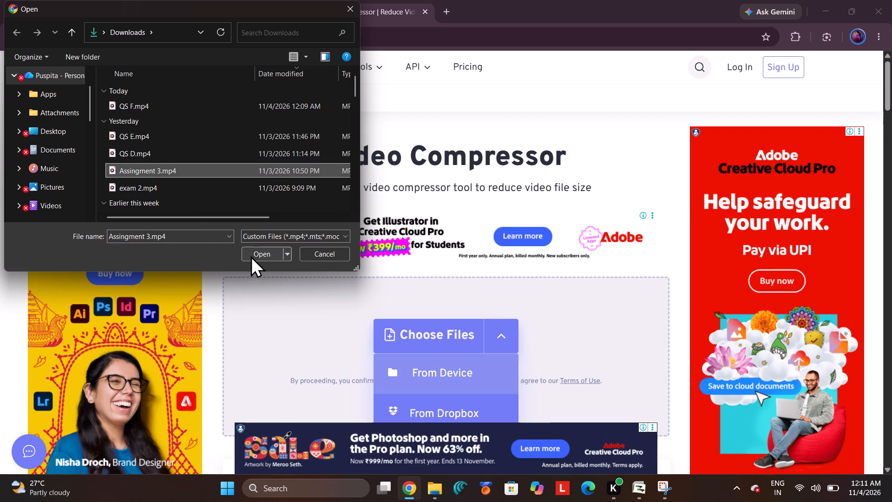
{"action": "left_click", "coordinate": [257, 247]}
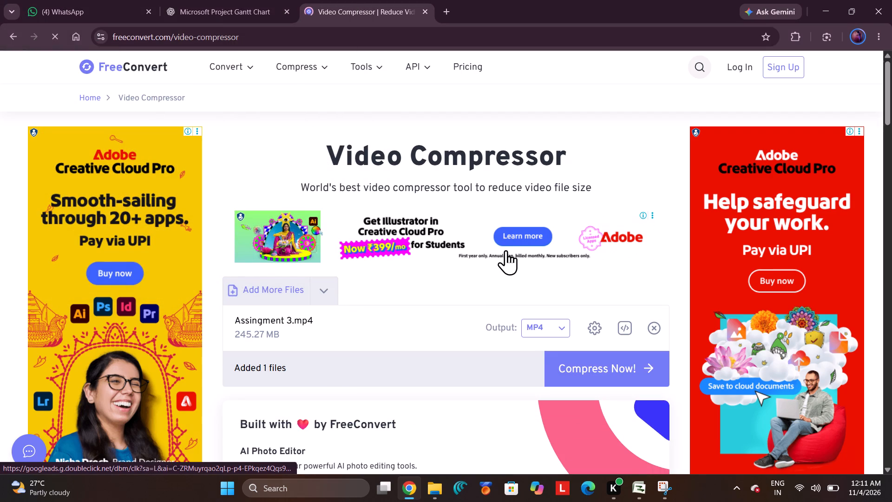
{"action": "scroll", "coordinate": [505, 250], "scroll_direction": "down", "scroll_amount": 2}
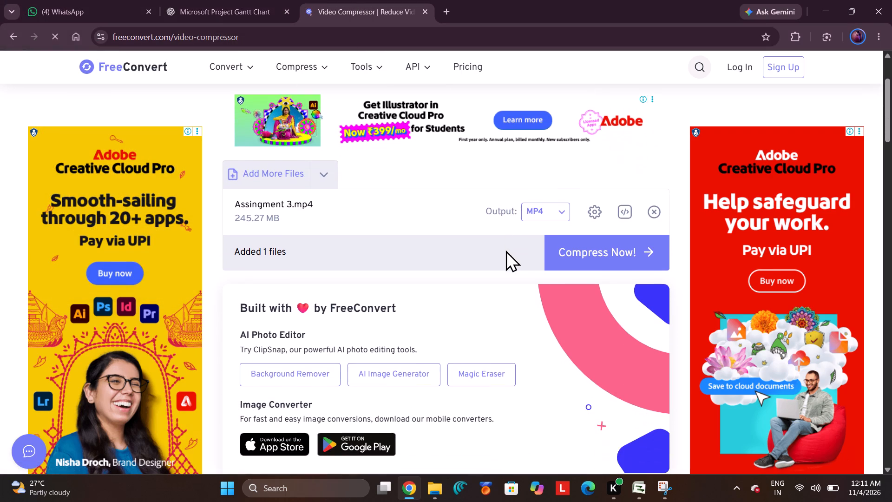
{"action": "left_click", "coordinate": [582, 247]}
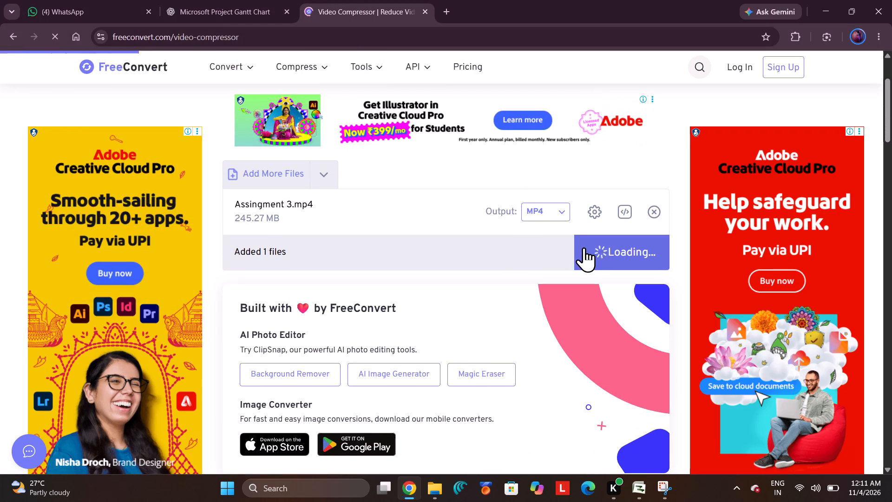